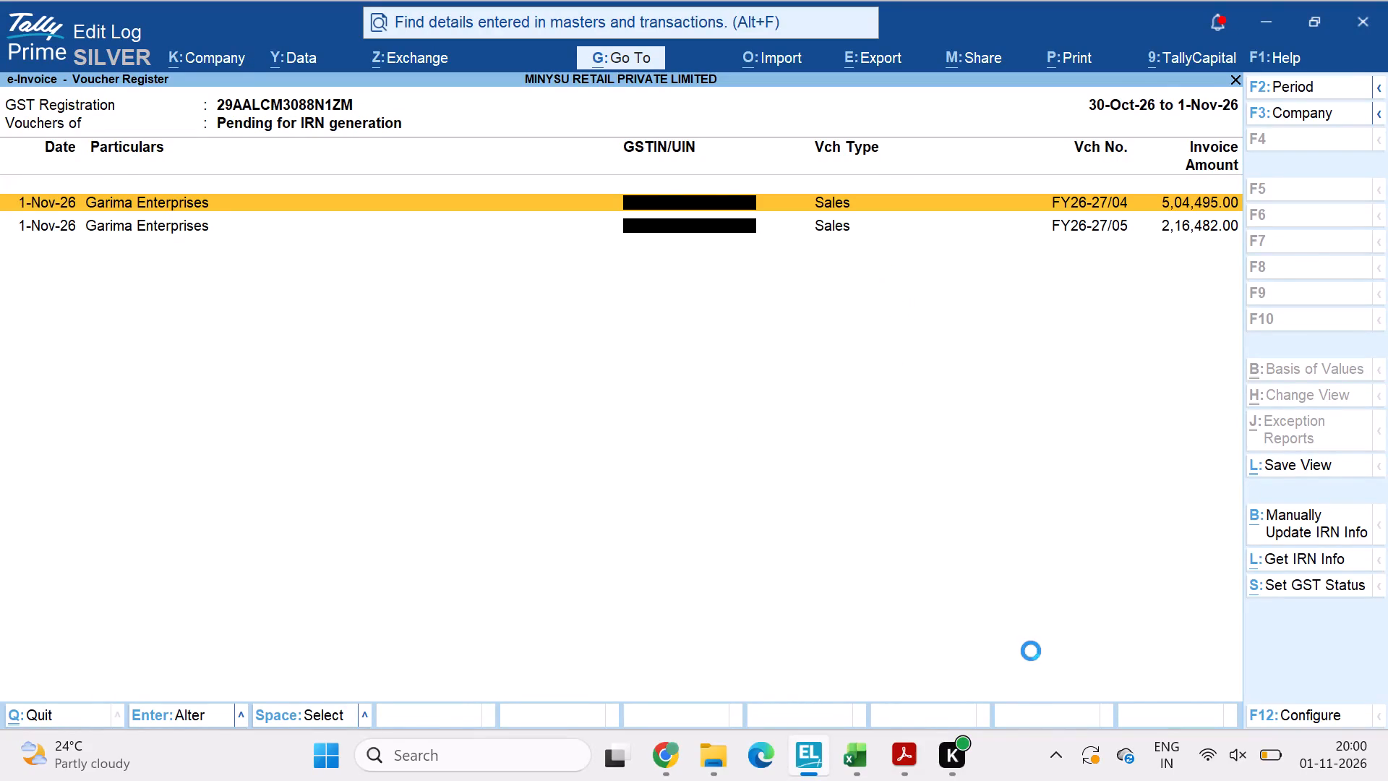
Check the OneDrive upload status and return to the sales voucher.
click(1119, 751)
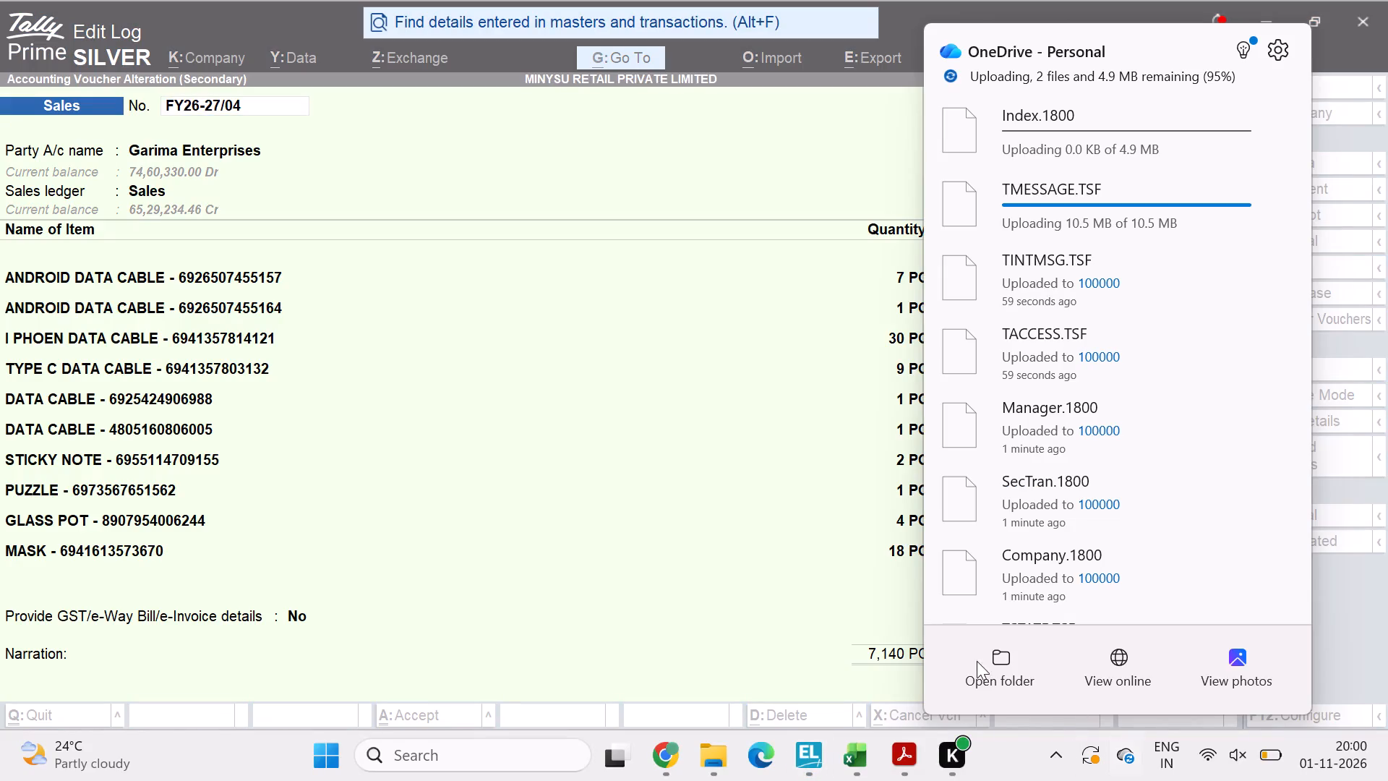
click(622, 396)
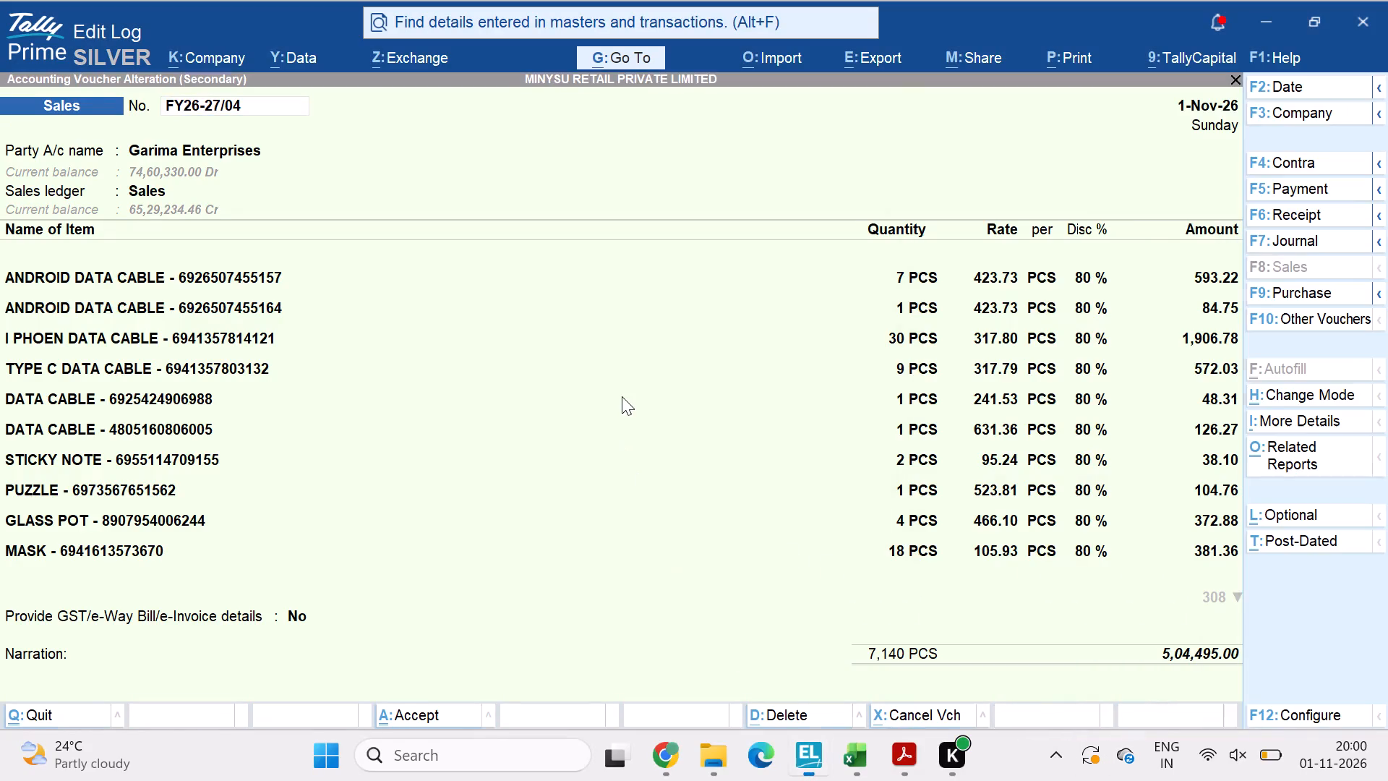
Set Provide GST/e-Way Bill/e-Invoice details to Yes on sales voucher FY26-27/04 and accept the e-Invoice details with their existing places.
click(302, 617)
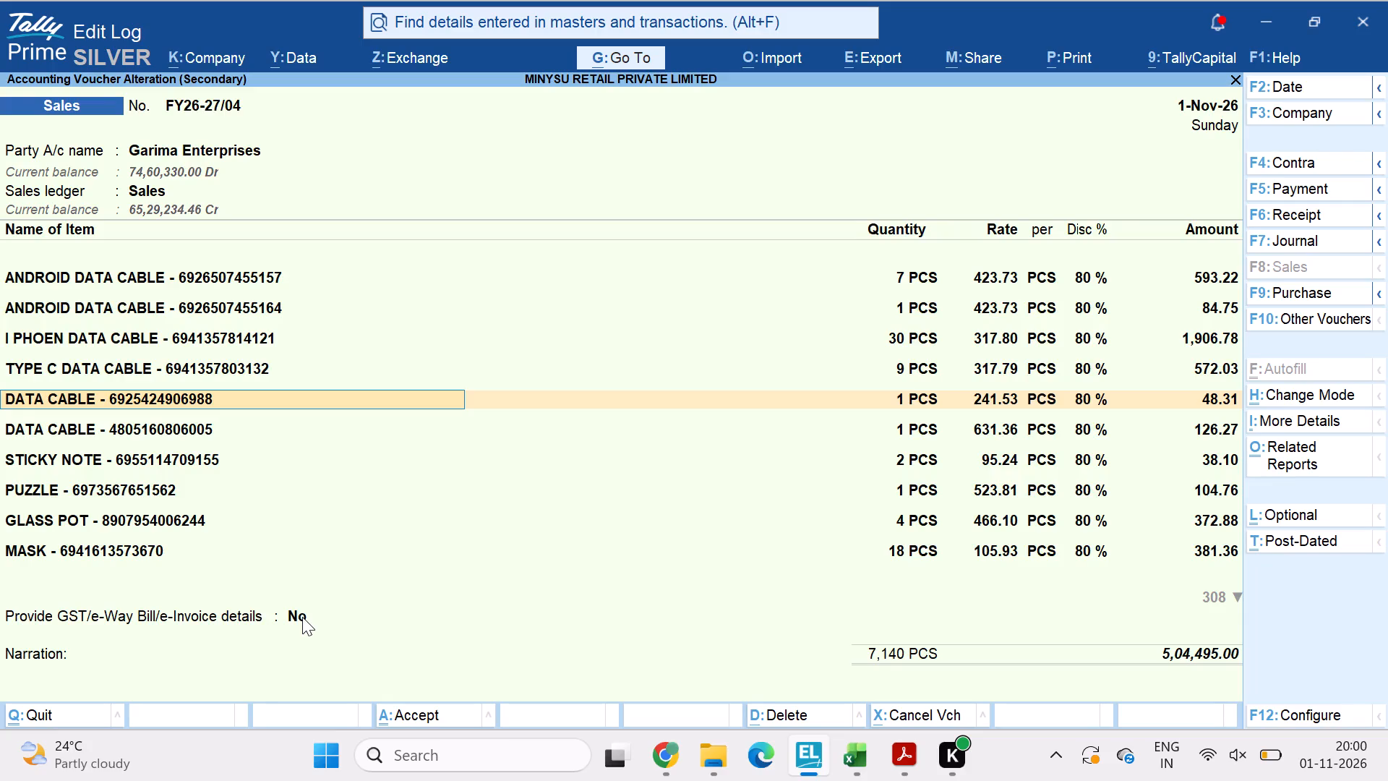
click(302, 617)
key(Down)
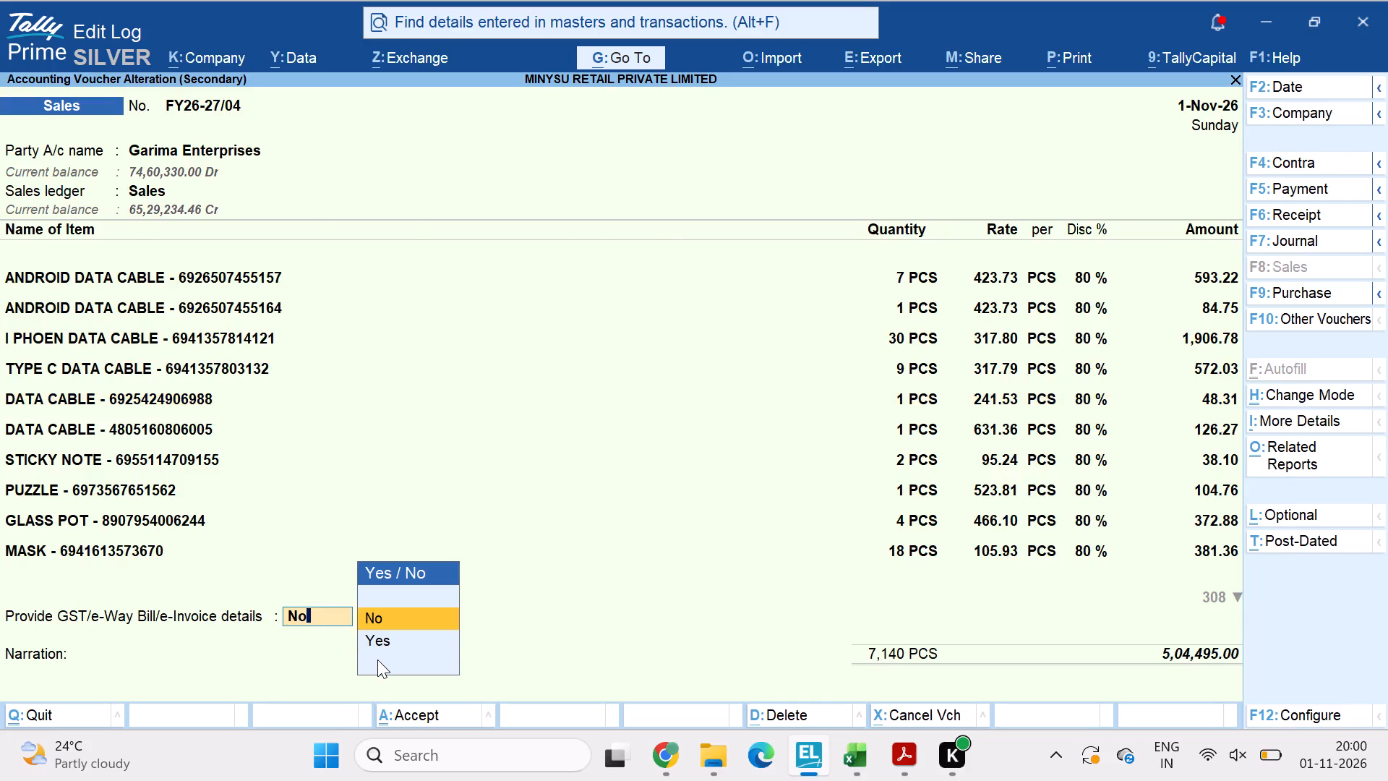
key(Return)
key(ctrl+a)
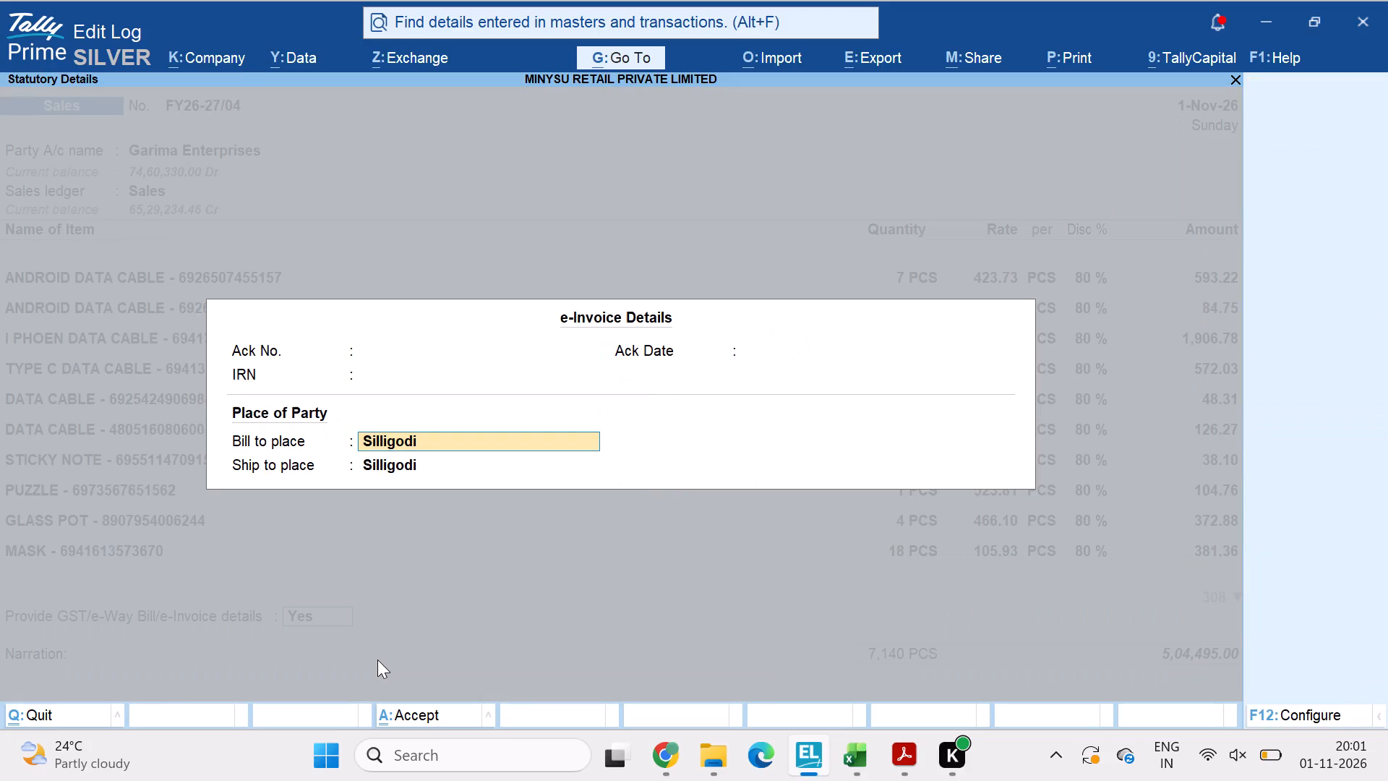
key(ctrl+a)
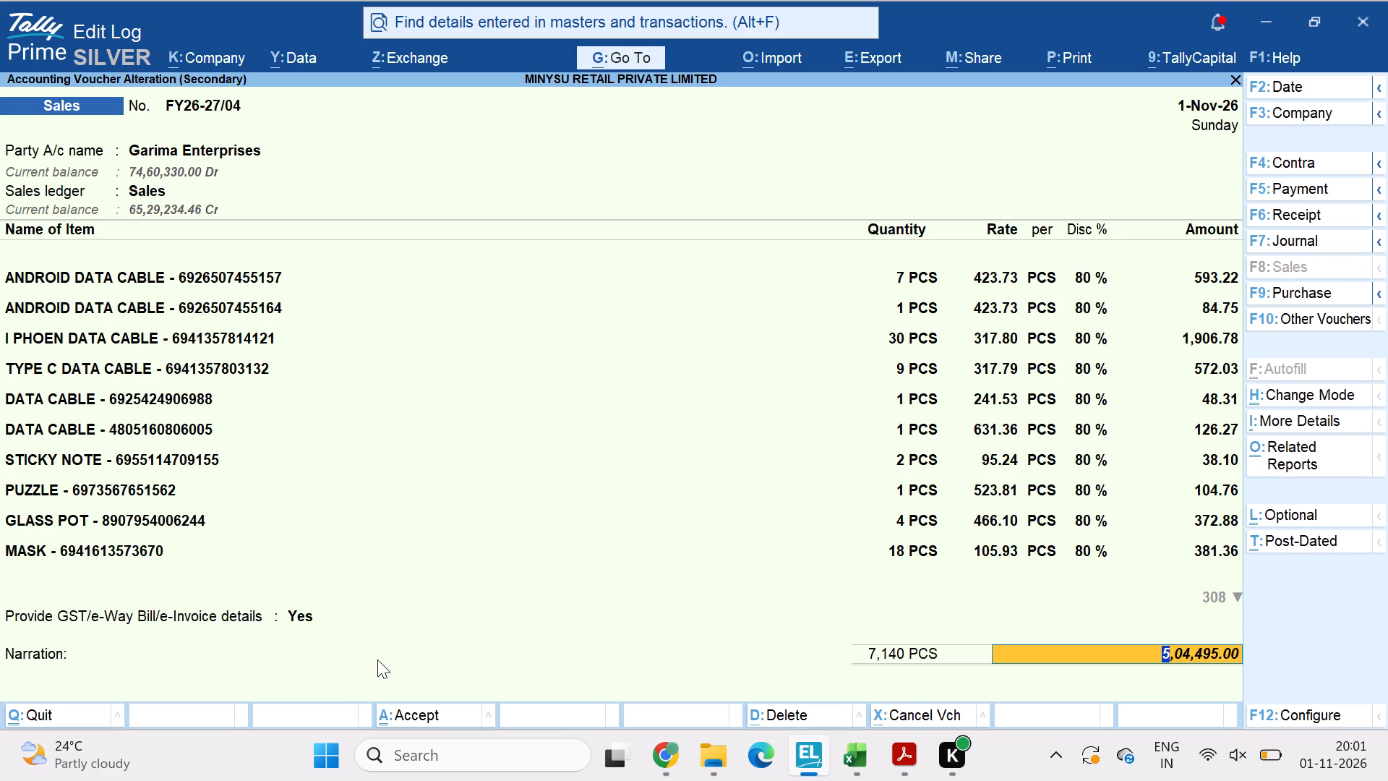
Save sales voucher FY26-27/04 and send its details for e-Invoice and e-Way Bill generation.
key(ctrl+a)
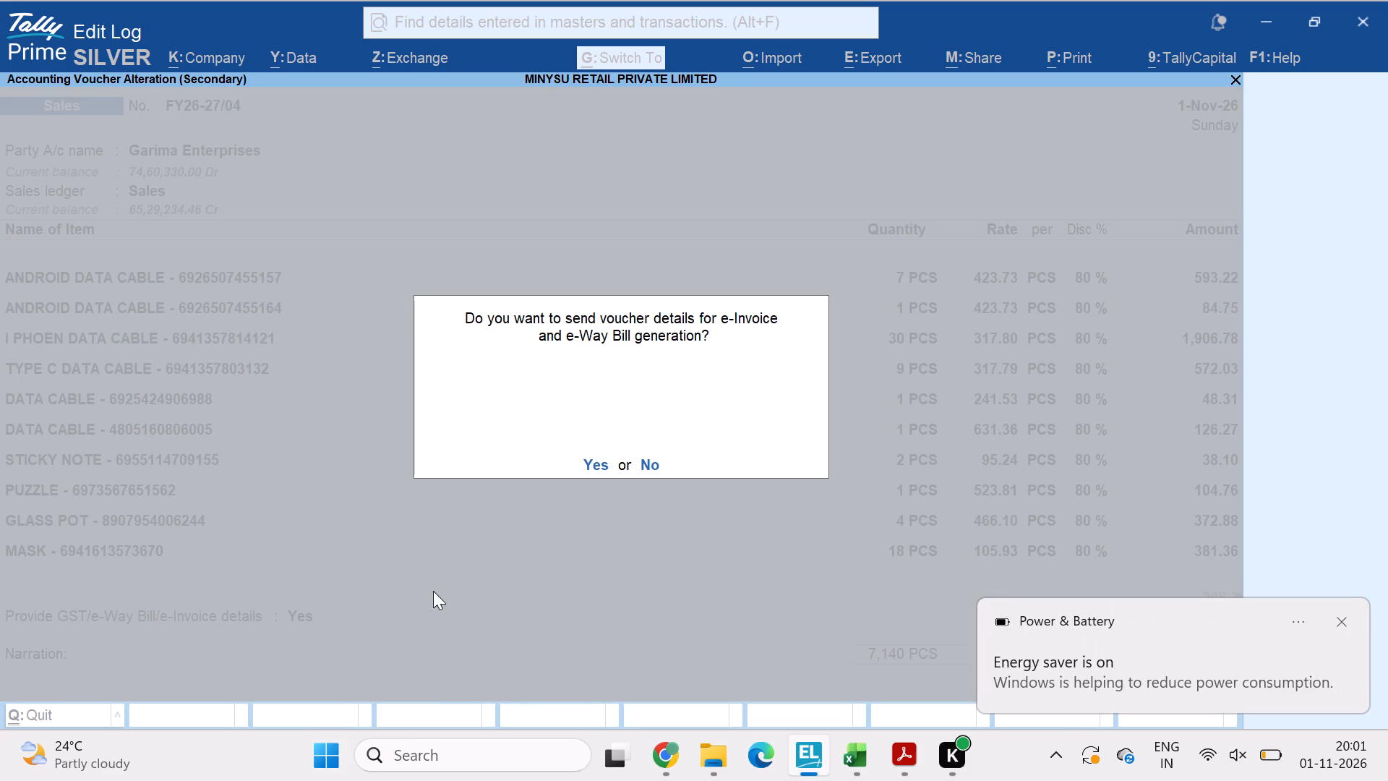
click(589, 455)
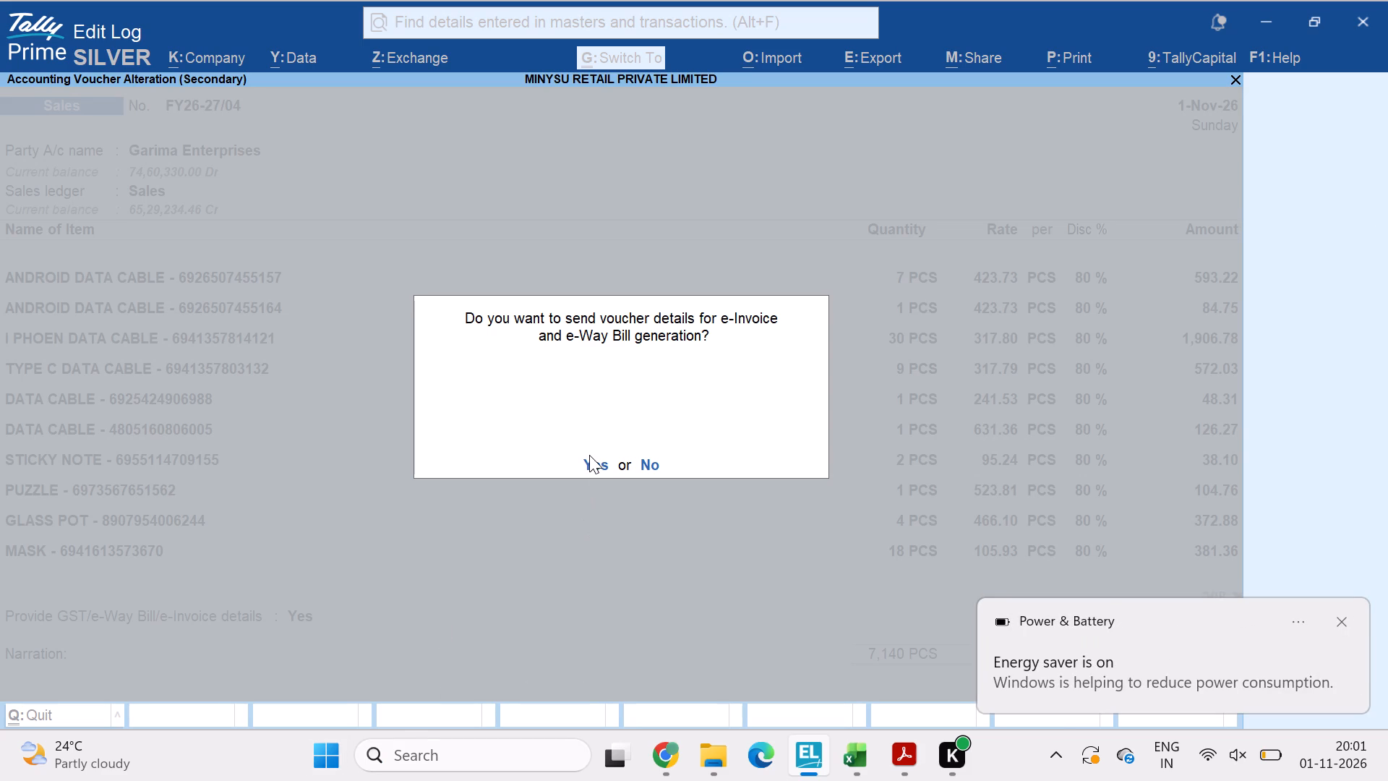
click(594, 458)
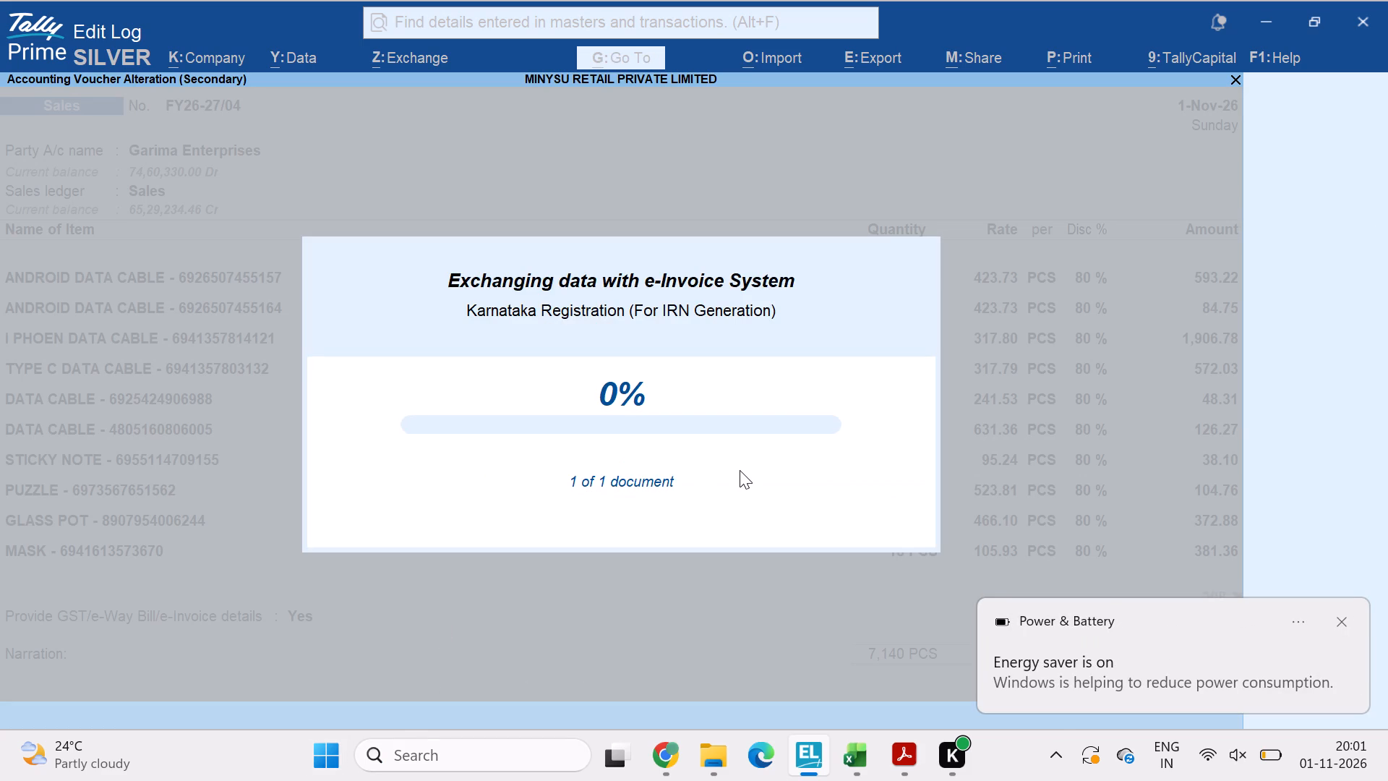
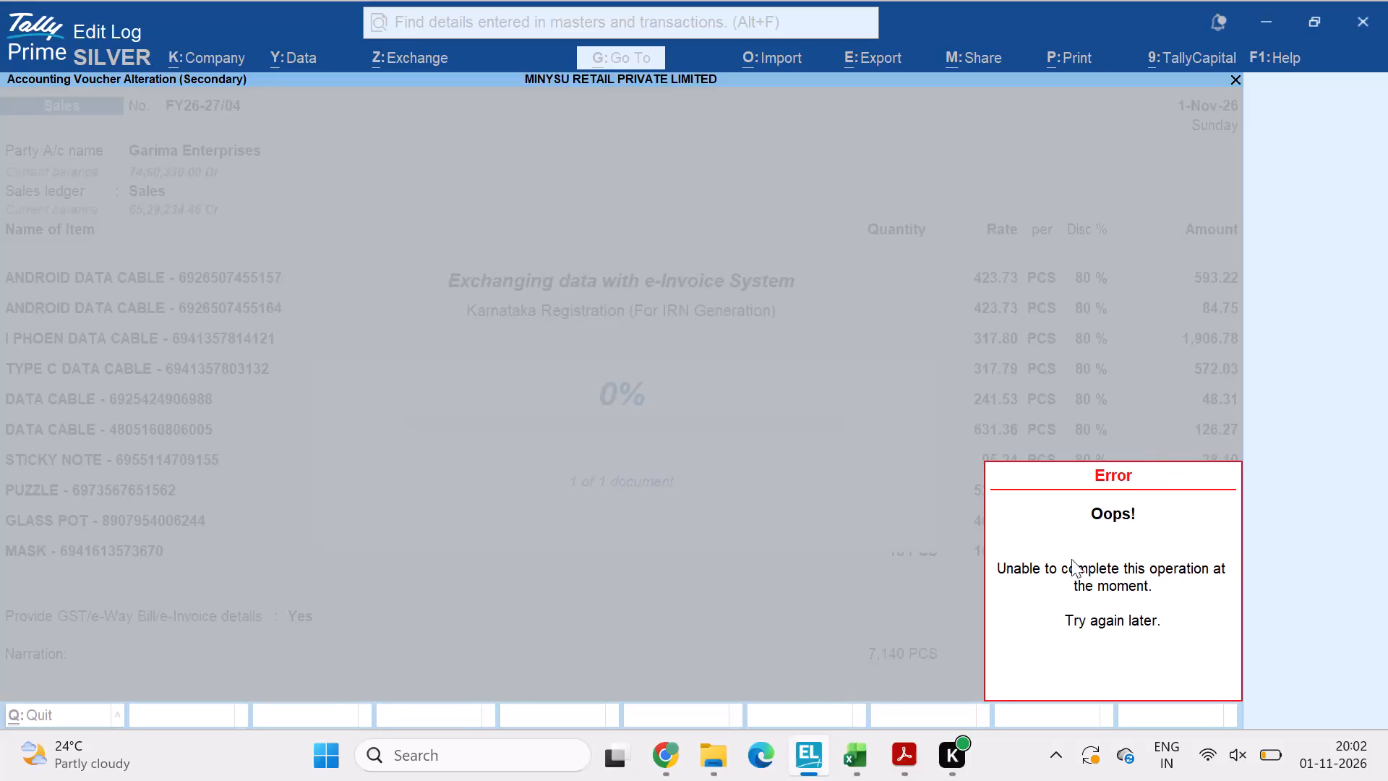
Dismiss the error, reopen sales voucher FY26-27/04, set Provide GST/e-Way Bill/e-Invoice details to Yes and accept the existing details.
click(1103, 576)
key(Return)
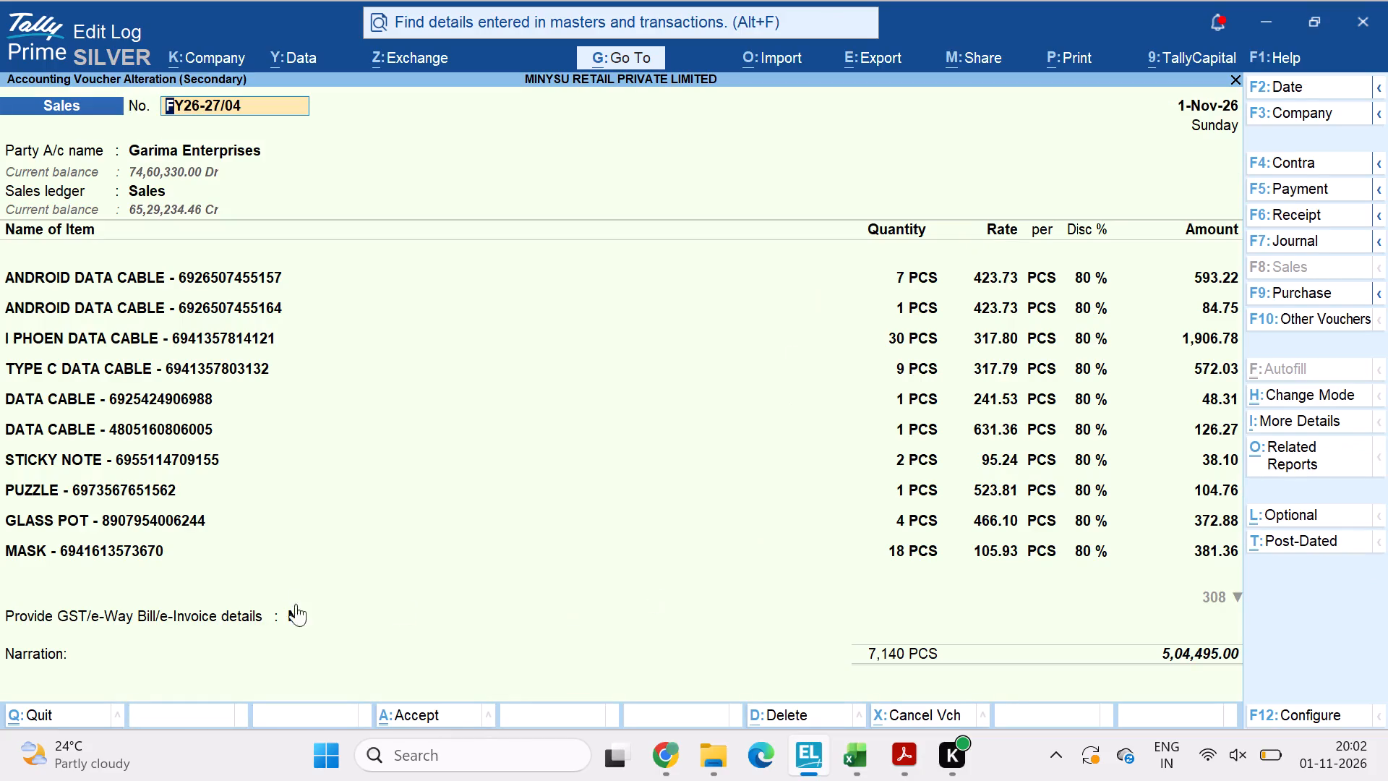
click(292, 613)
key(Down)
key(Return)
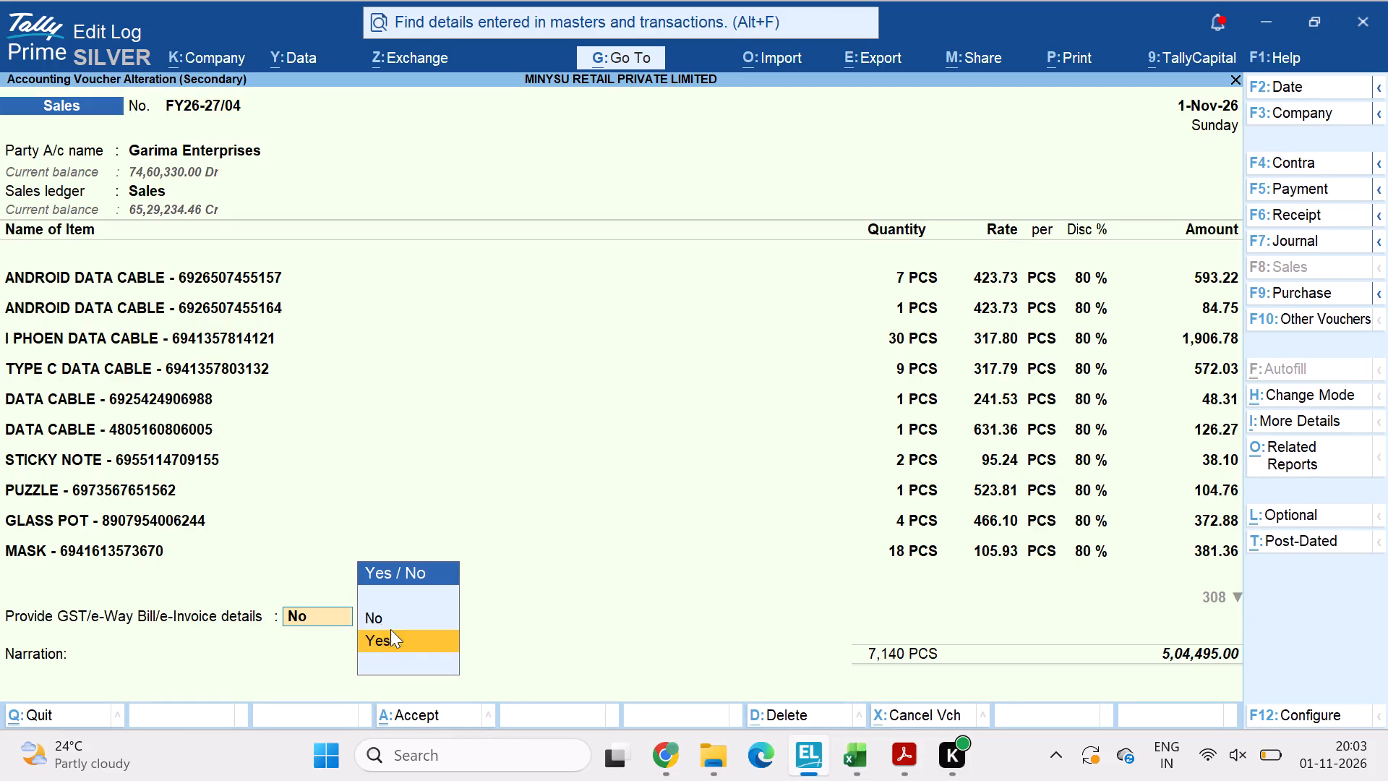
key(ctrl+a)
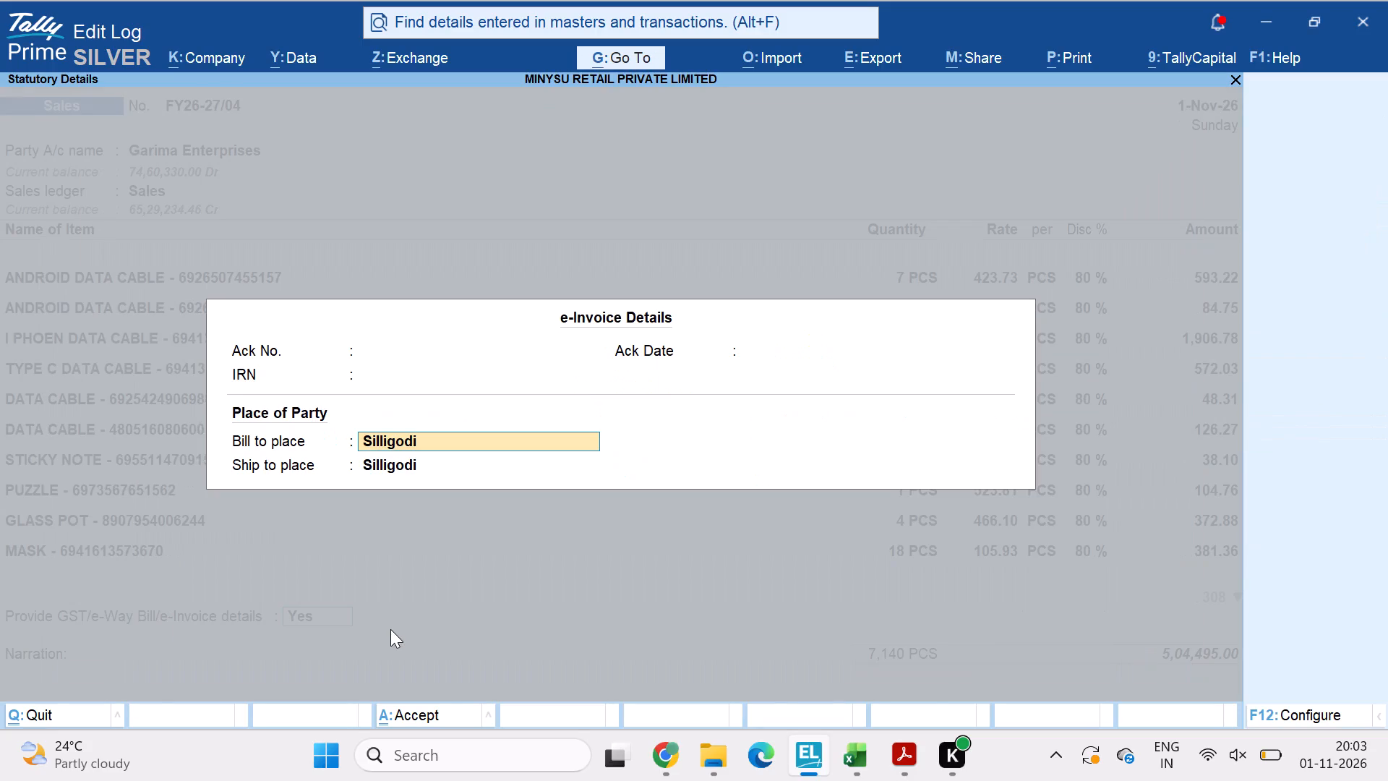
key(ctrl+a)
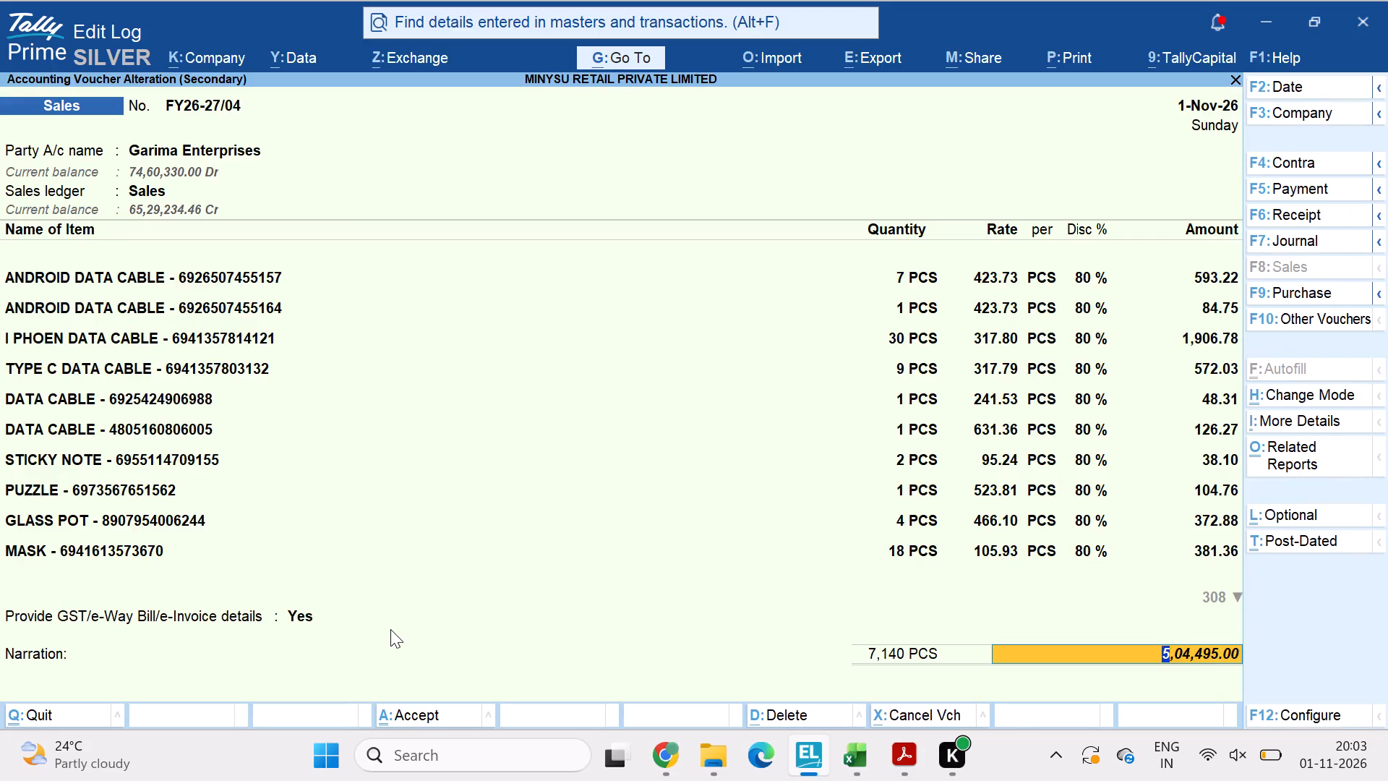
Save sales voucher FY26-27/04 and resend its details for e-Invoice and e-Way Bill generation.
key(ctrl+a)
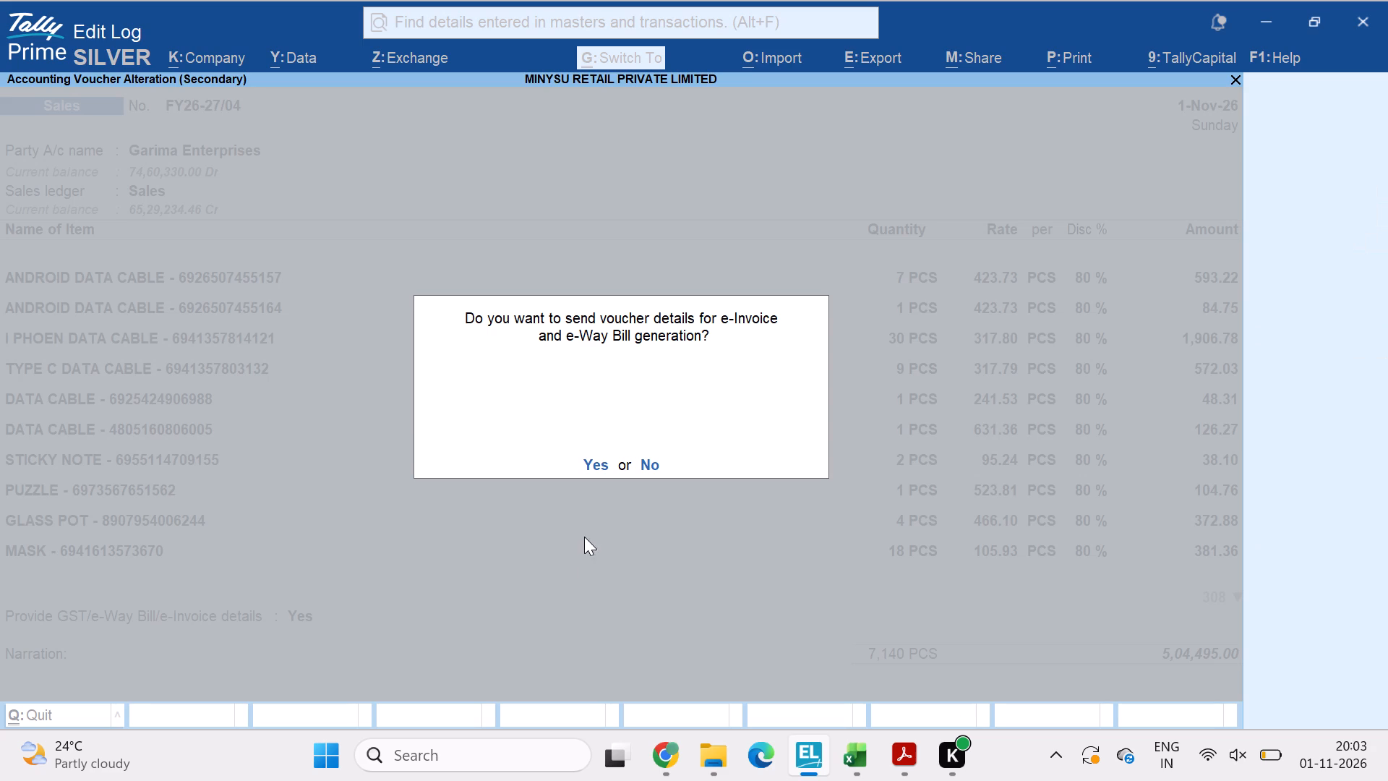
click(596, 463)
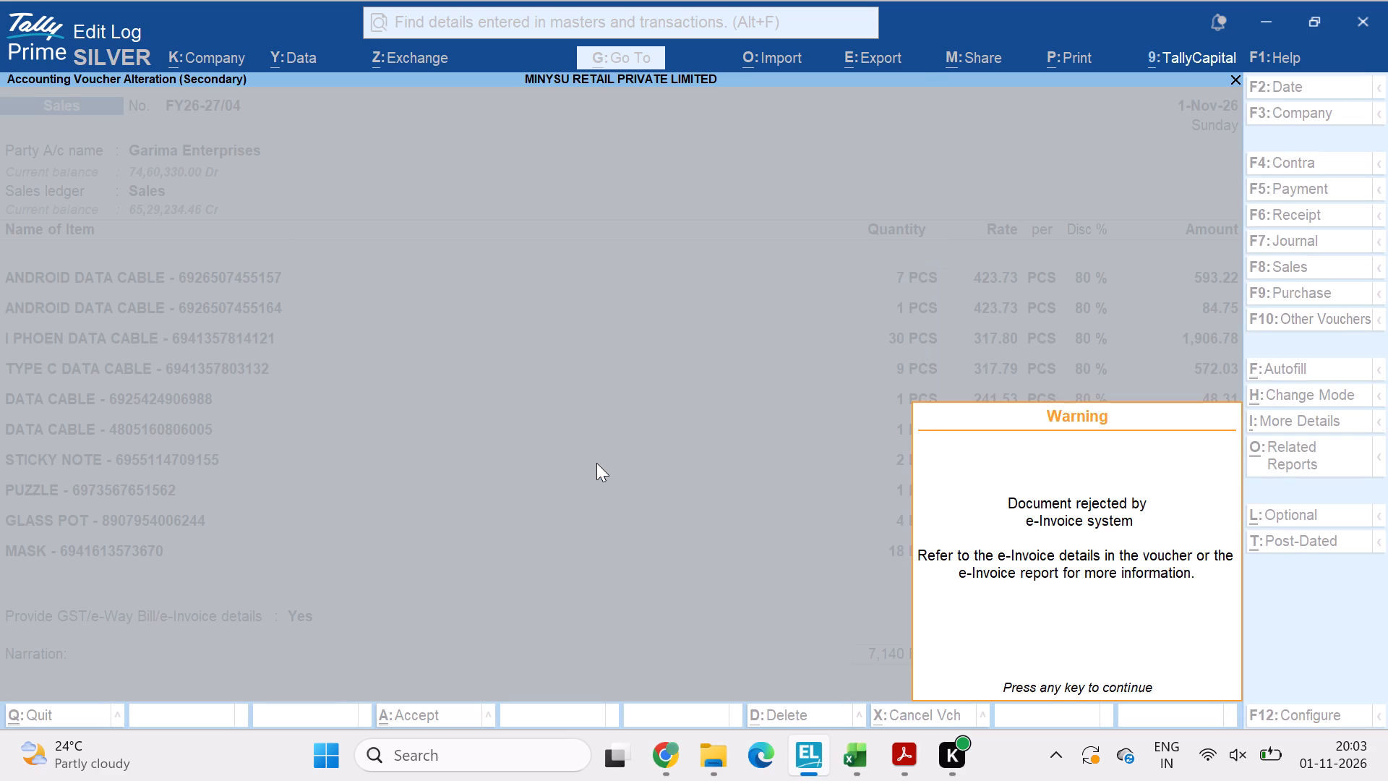
key(Return)
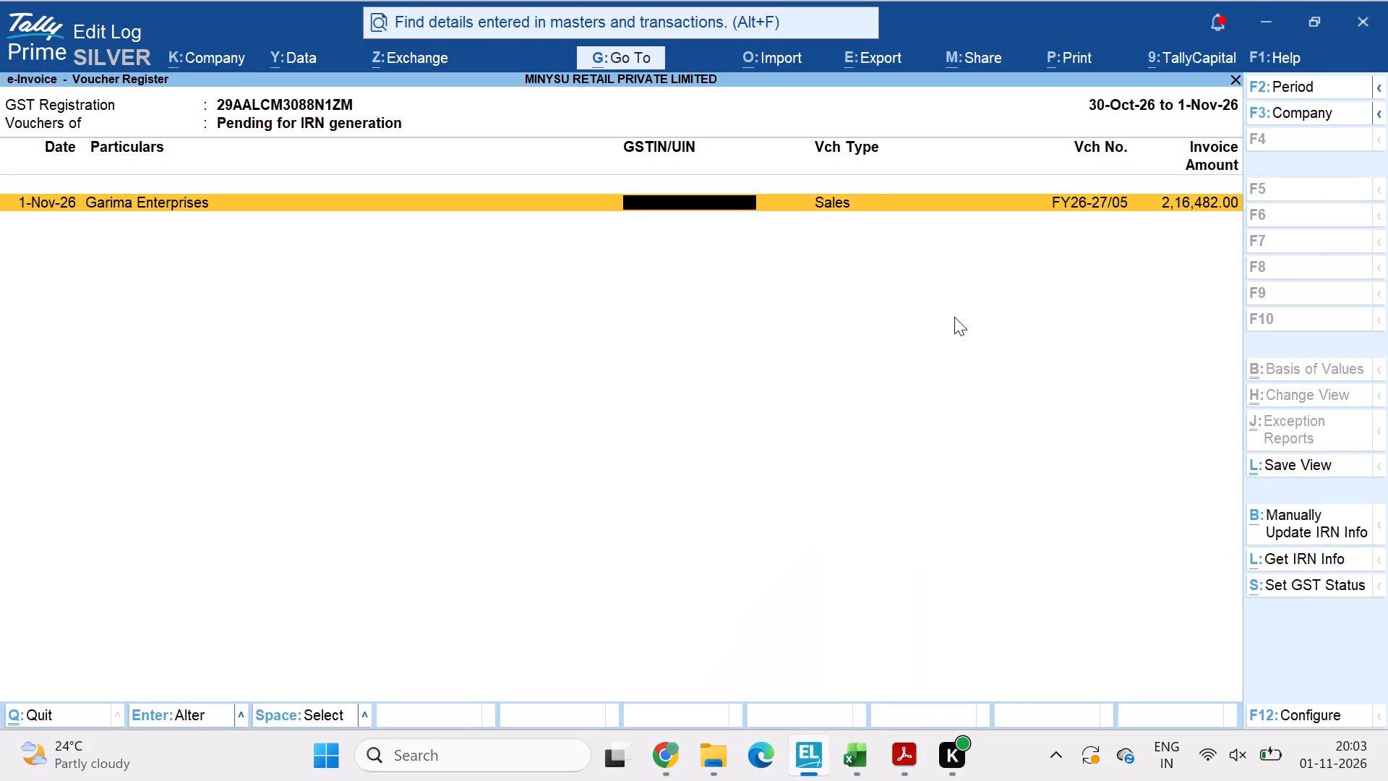
Open pending Garima Enterprises sales voucher FY26-27/05 and set Provide GST/e-Way Bill/e-Invoice details to Yes.
key(Return)
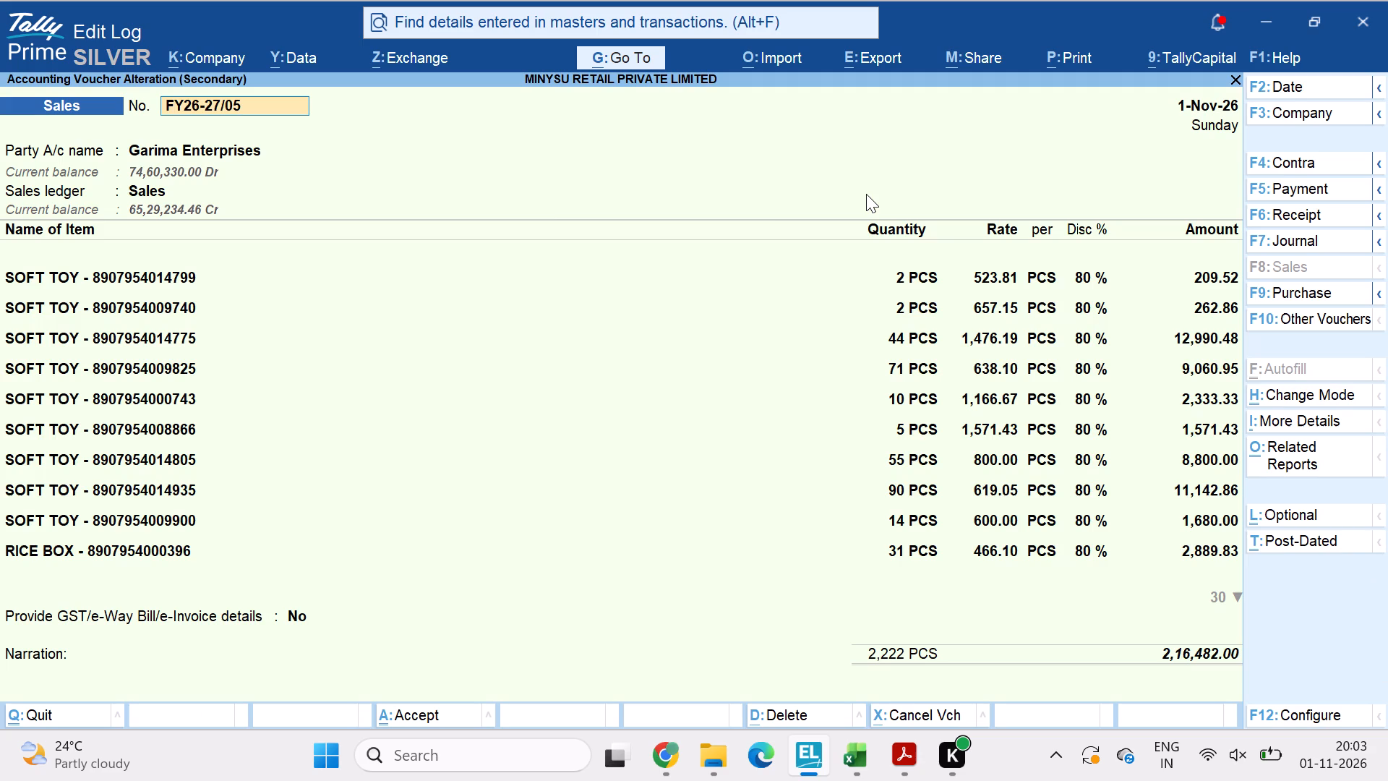
click(294, 607)
key(Down)
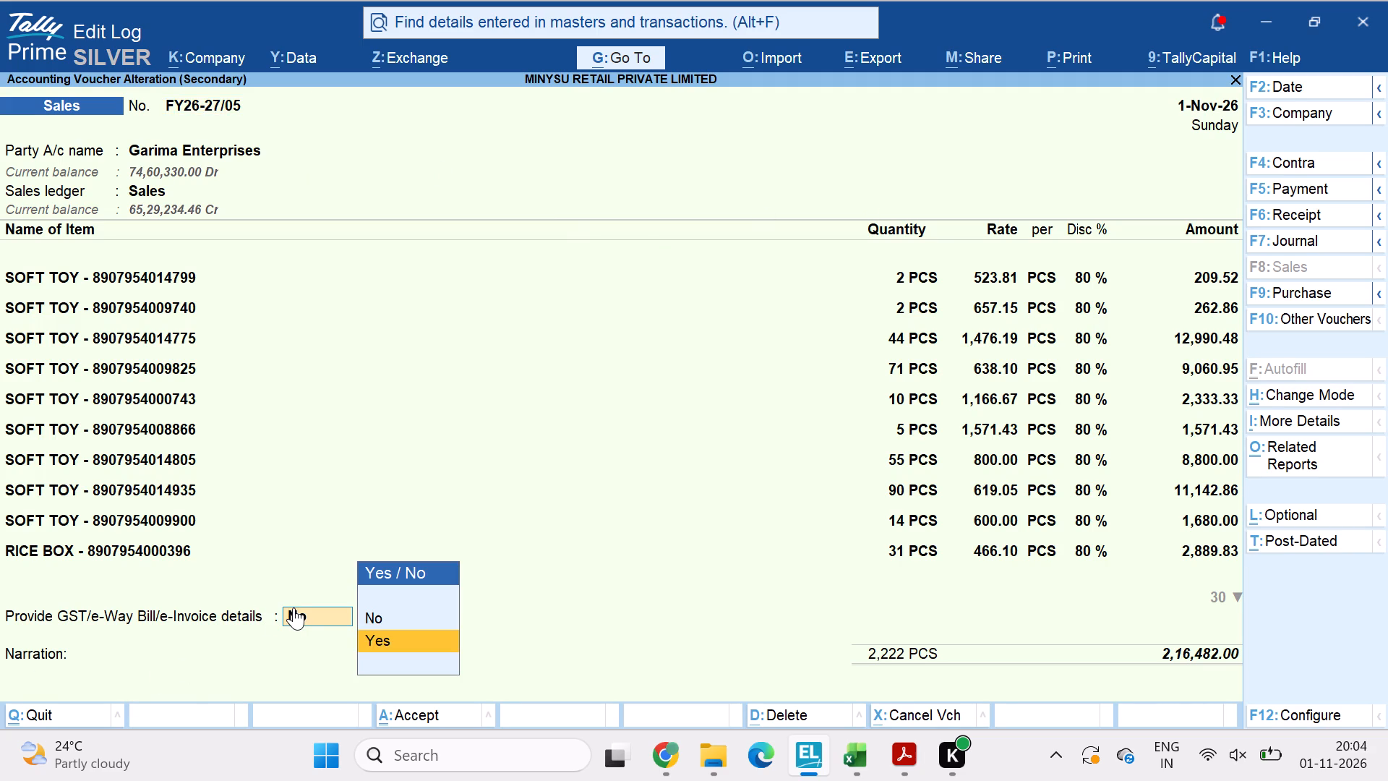
key(Return)
key(ctrl+a)
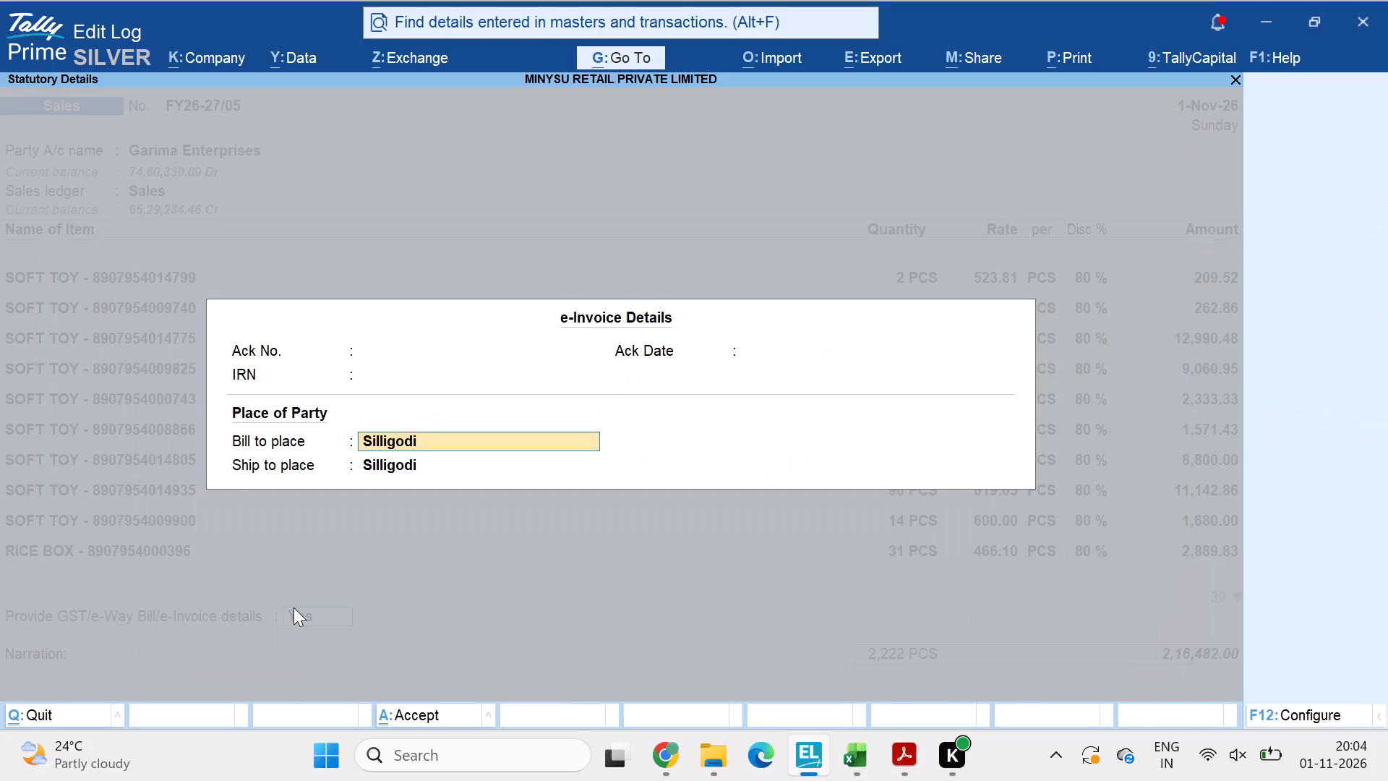
Set the e-Way Bill document type to Bill of Supply on voucher FY26-27/05 and accept the e-Way Bill and e-Invoice details.
key(BackSpace)
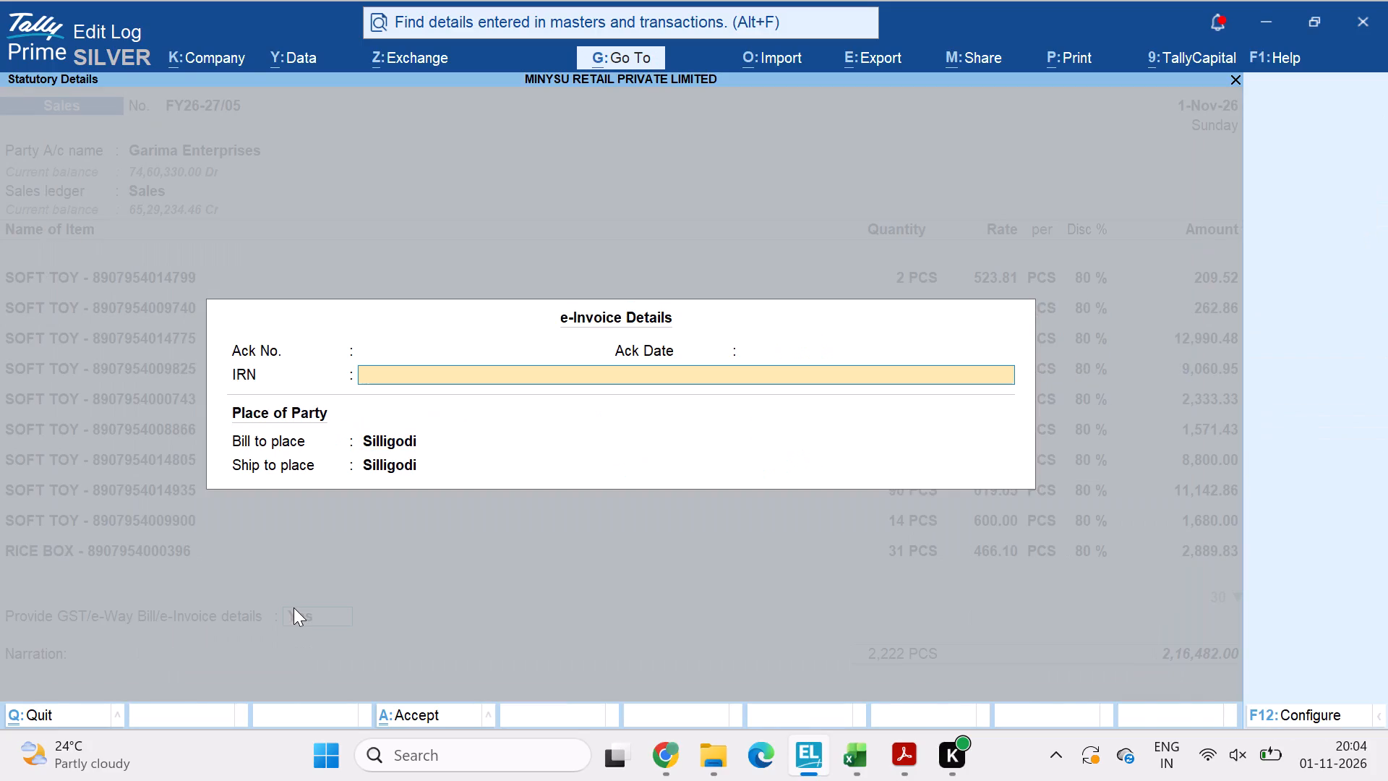
key(Escape)
key(Return)
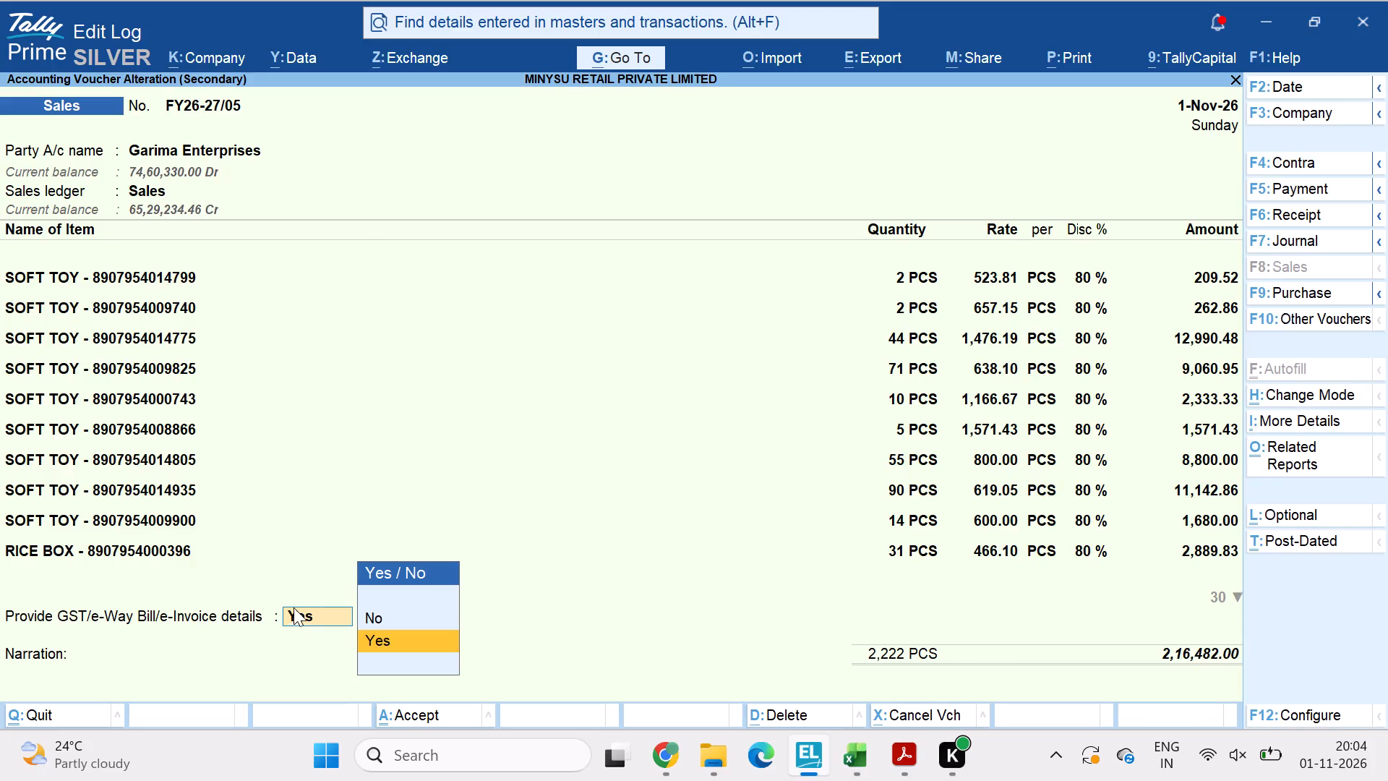
key(Return)
key(Return)
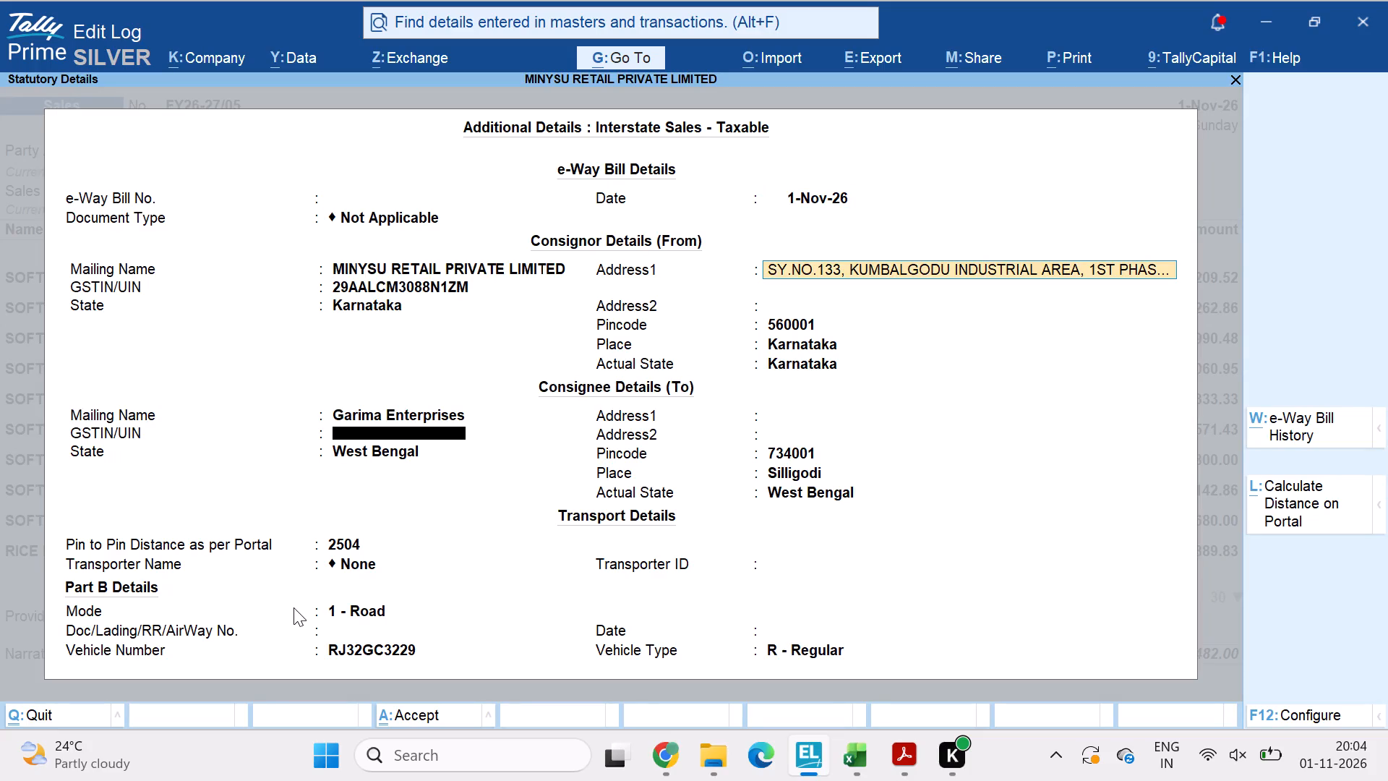
key(BackSpace)
key(Down)
key(Down)
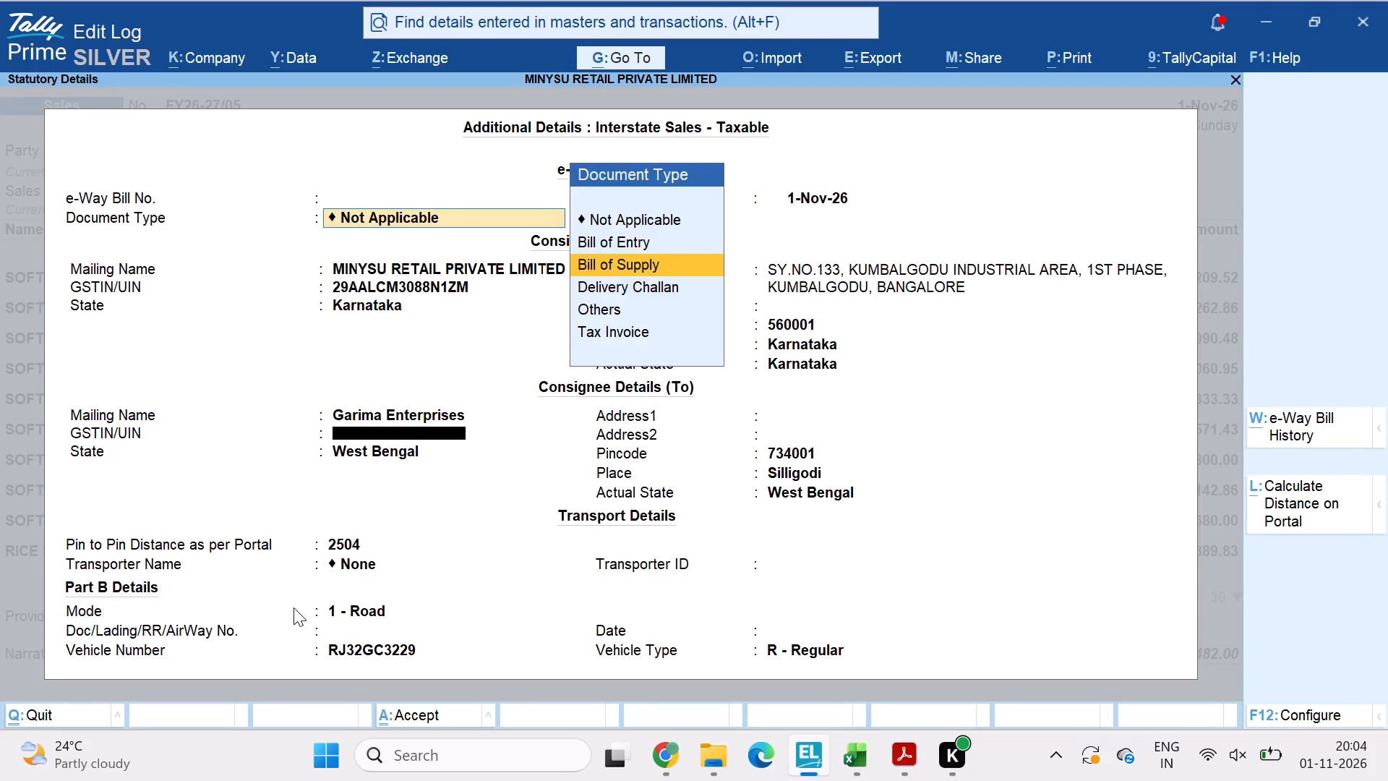
key(Return)
key(ctrl+a)
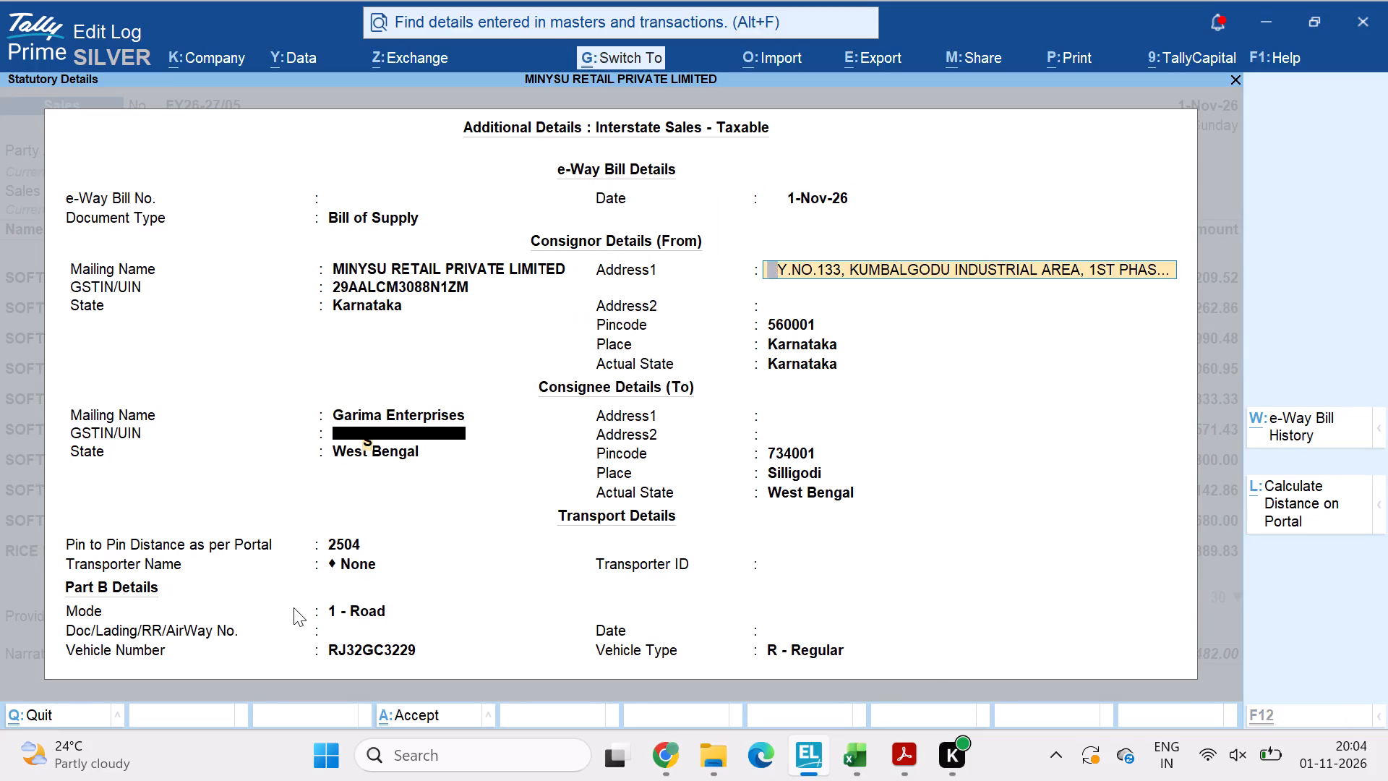
key(ctrl+a)
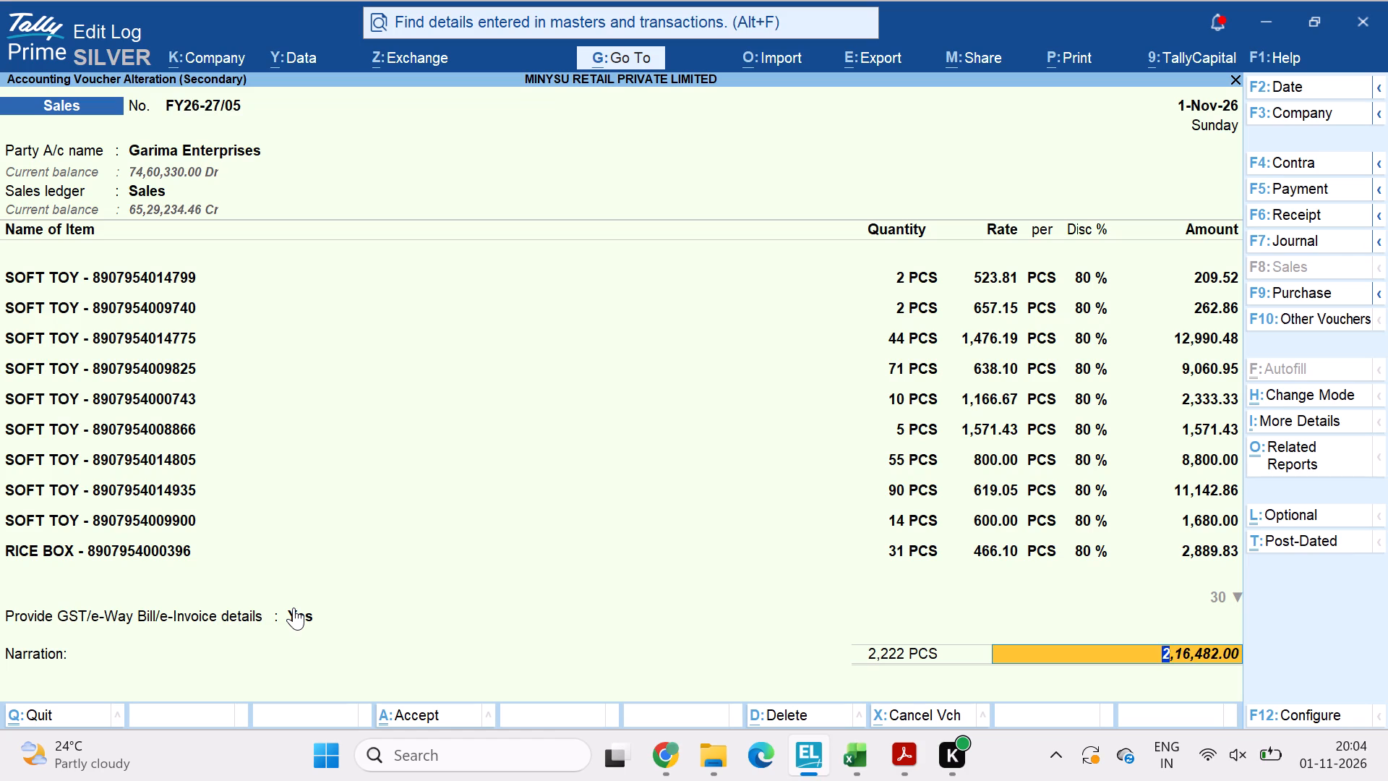
Save sales voucher FY26-27/05 and send its details for e-Invoice and e-Way Bill generation.
key(ctrl+a)
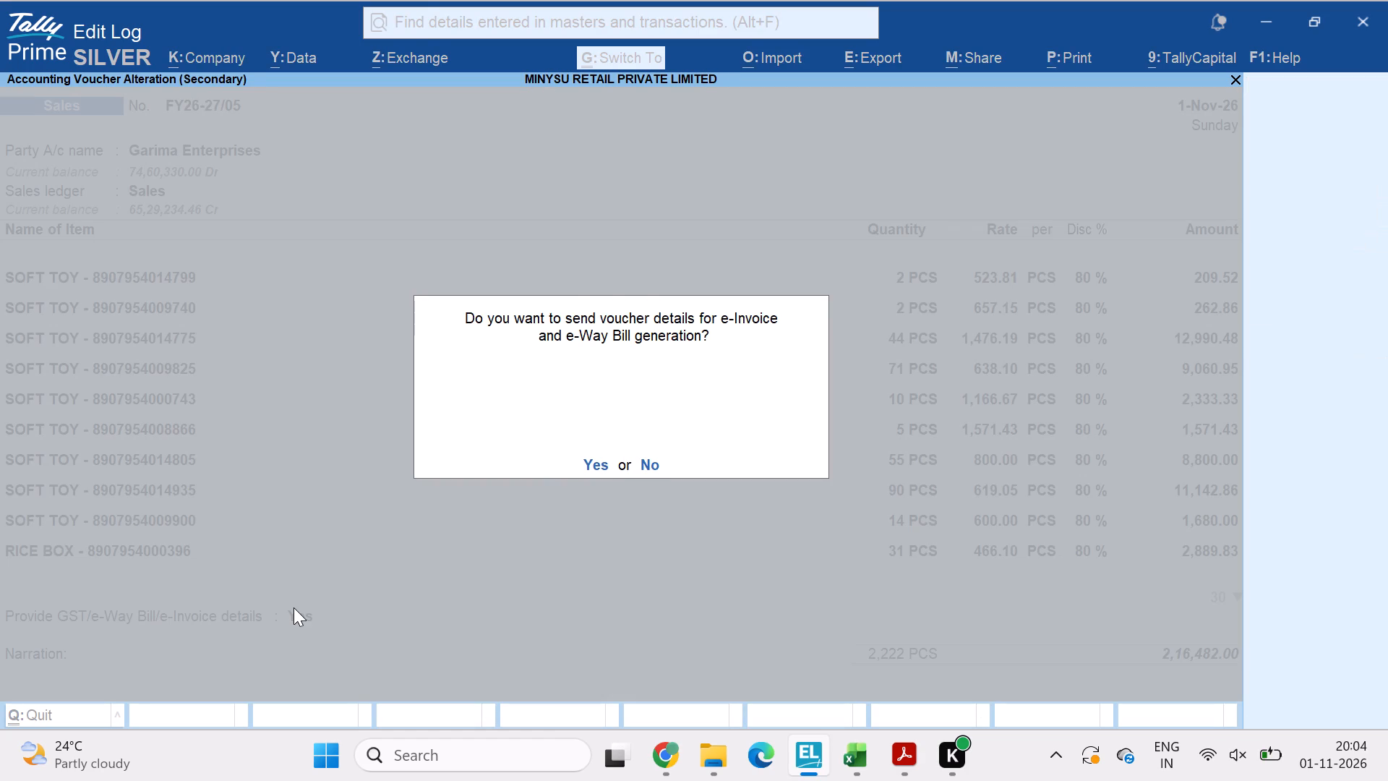
key(Return)
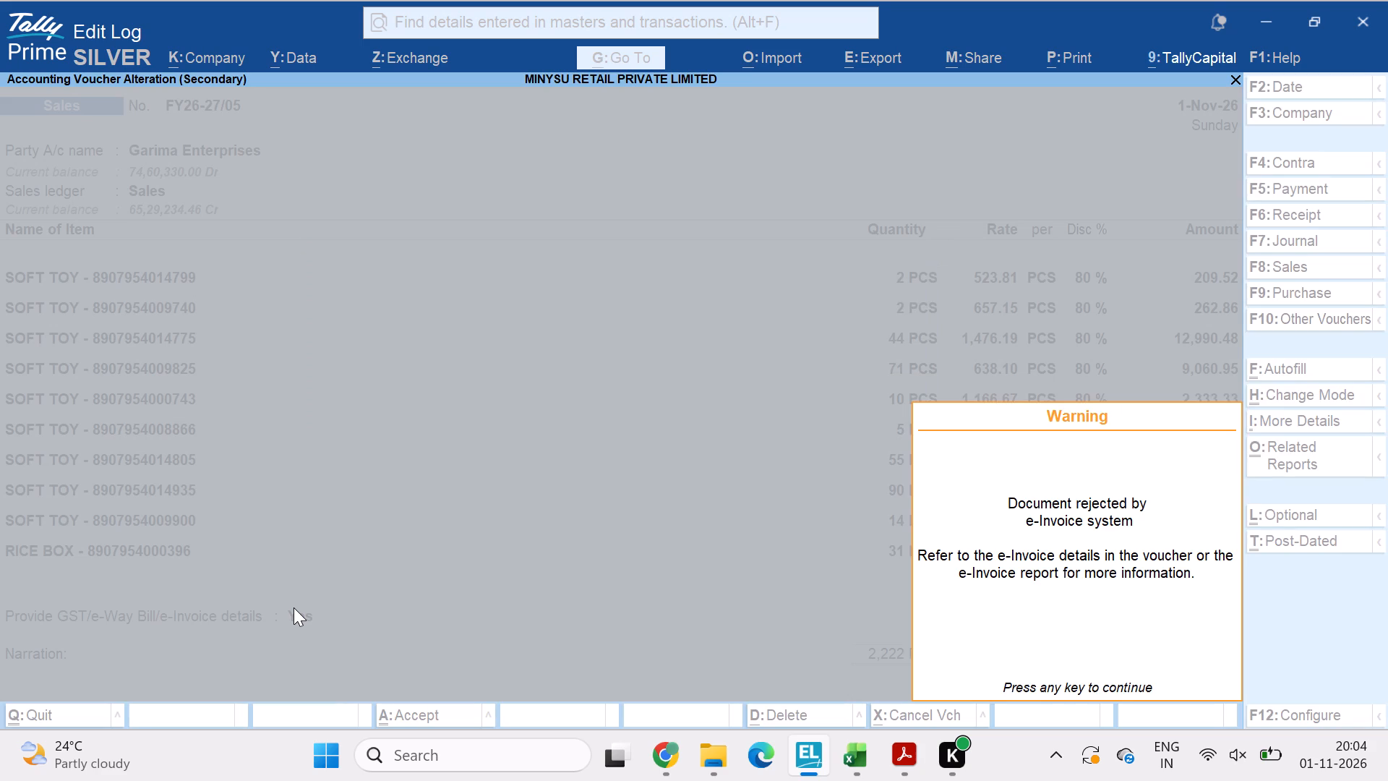
key(Return)
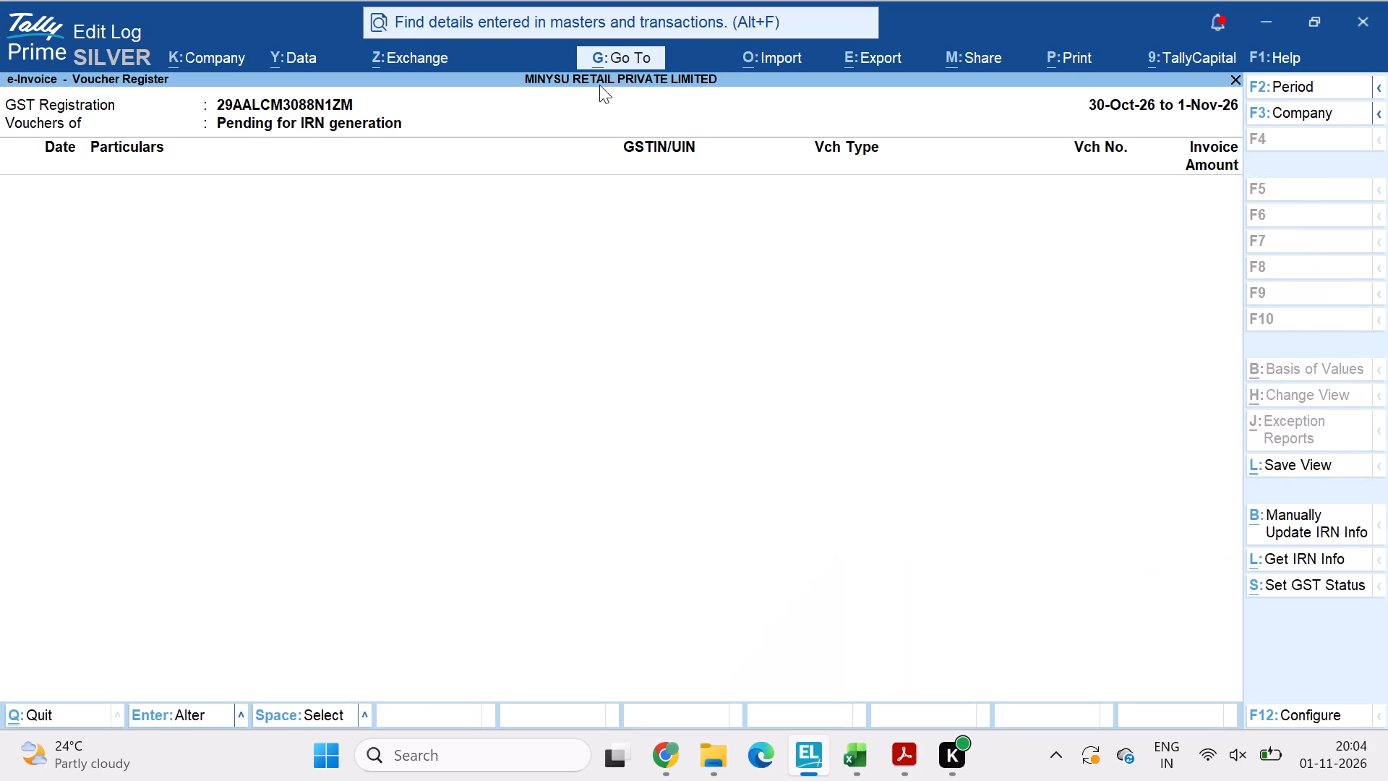
Open the e-Invoice report and check the rejection reasons for the vouchers under Rejected by e-Invoice System.
click(594, 56)
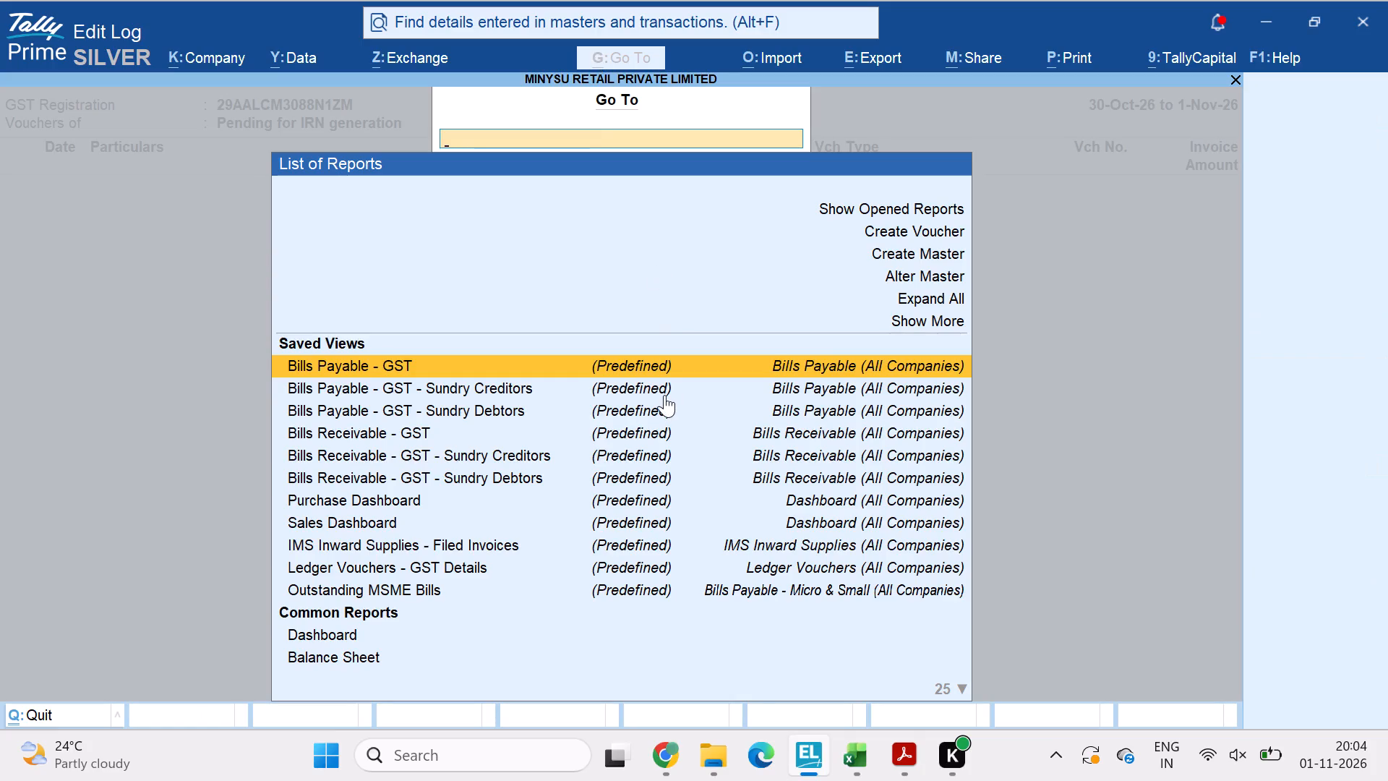
text(e i)
key(Return)
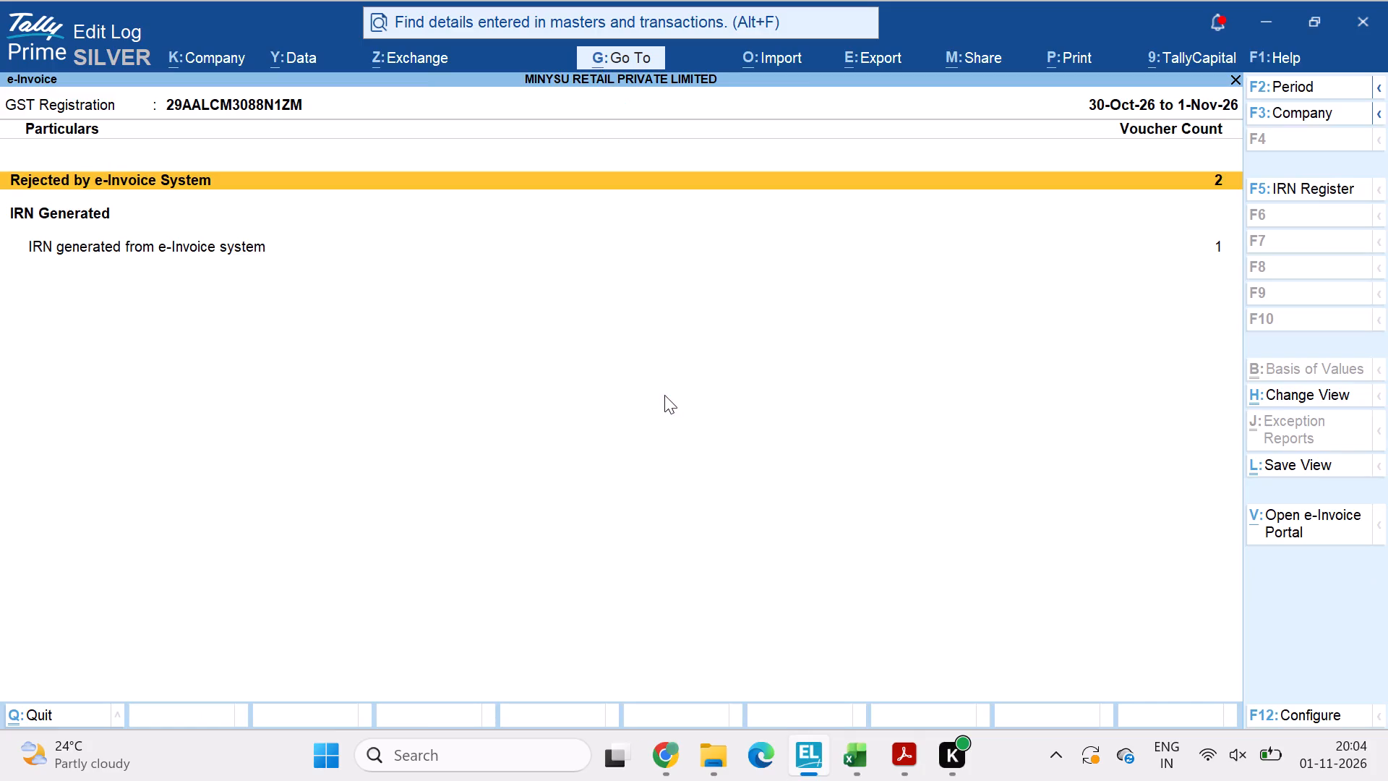
key(Down)
key(Up)
key(Return)
key(backslash)
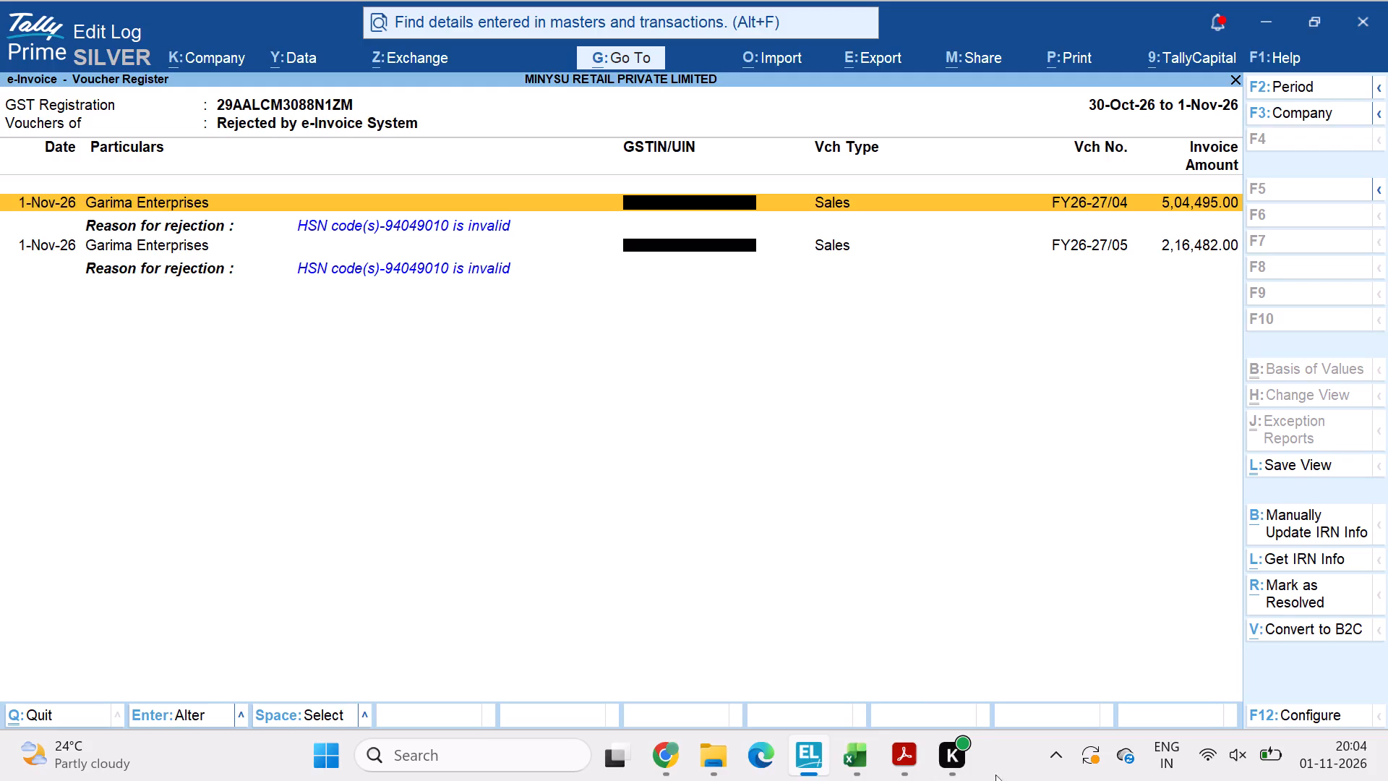
Switch to the StockItem workbook in Excel and search the New HSN Codes filled by AI sheet for HSN code 94049010.
click(857, 764)
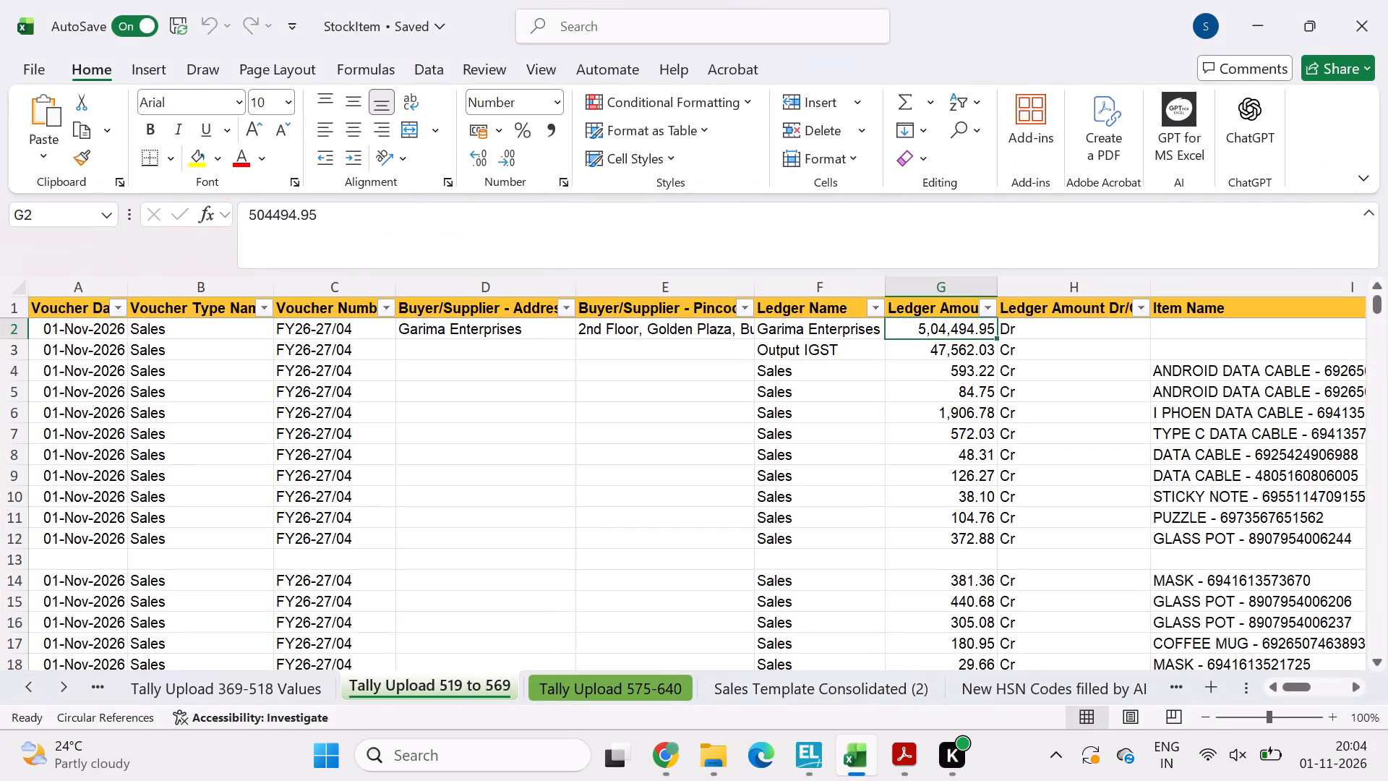
click(979, 681)
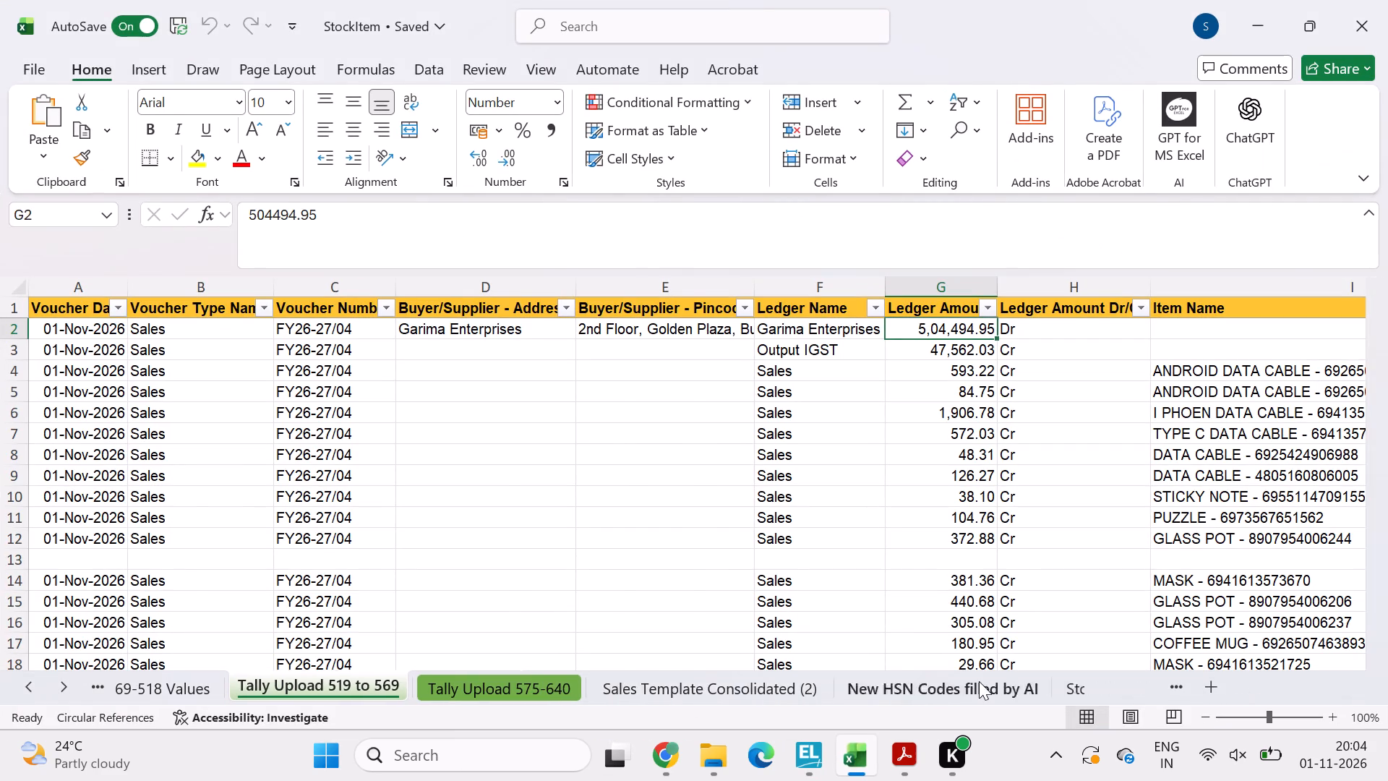
click(662, 474)
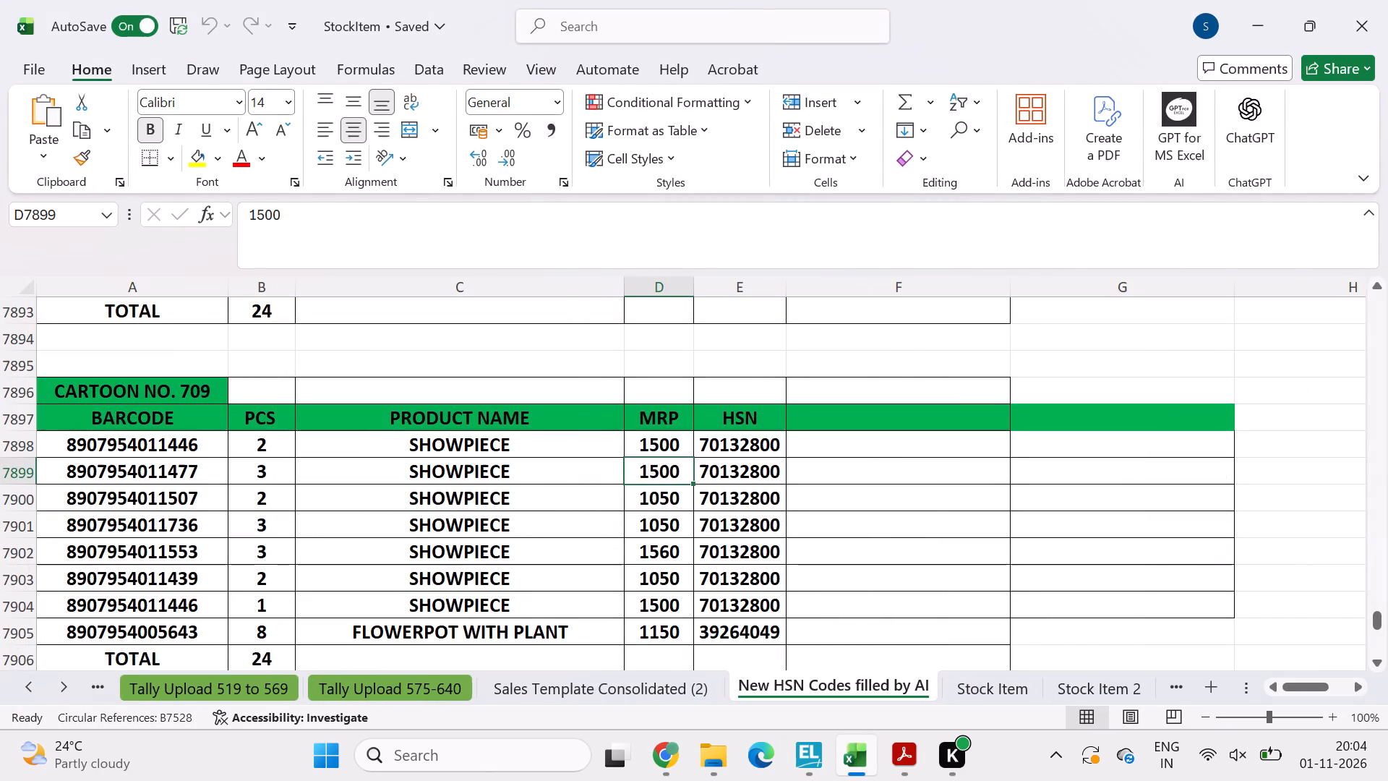
key(ctrl+f)
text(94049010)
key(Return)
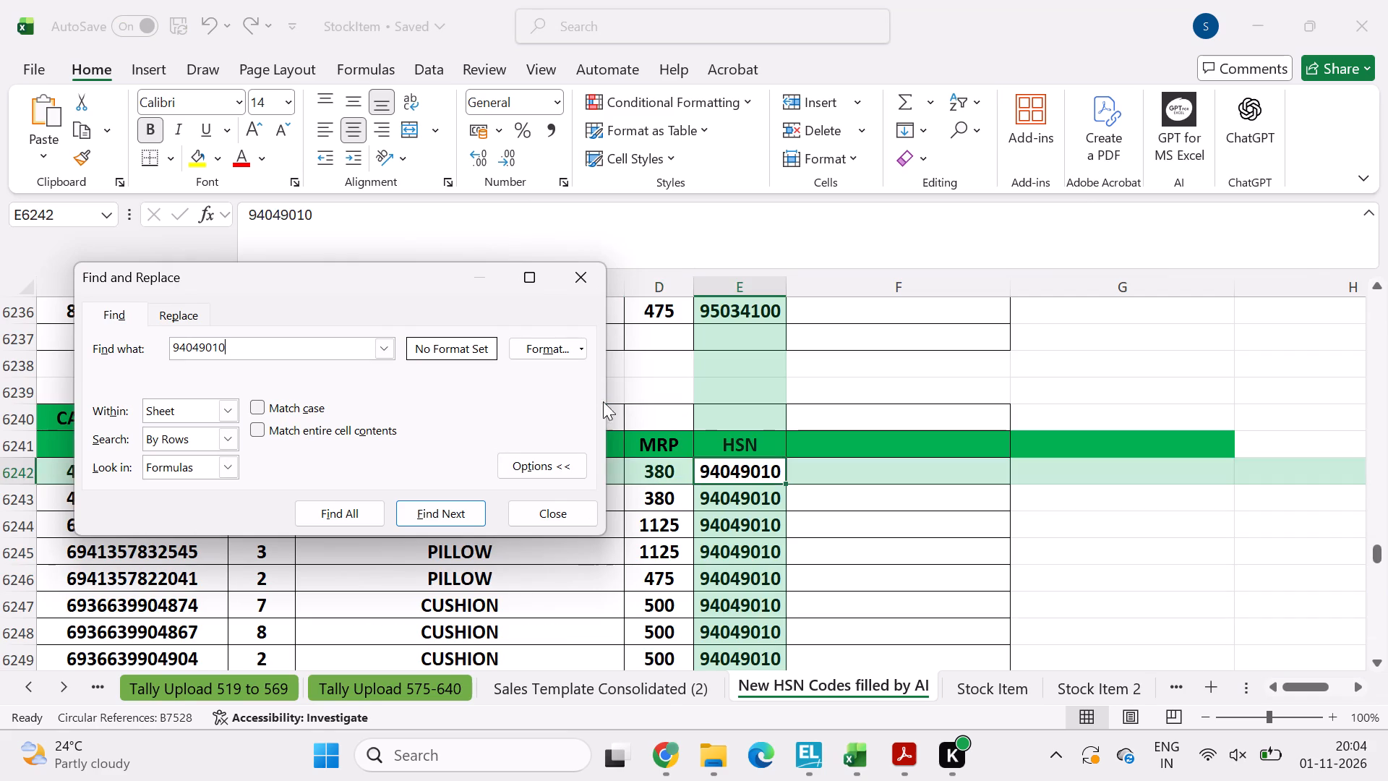
click(596, 285)
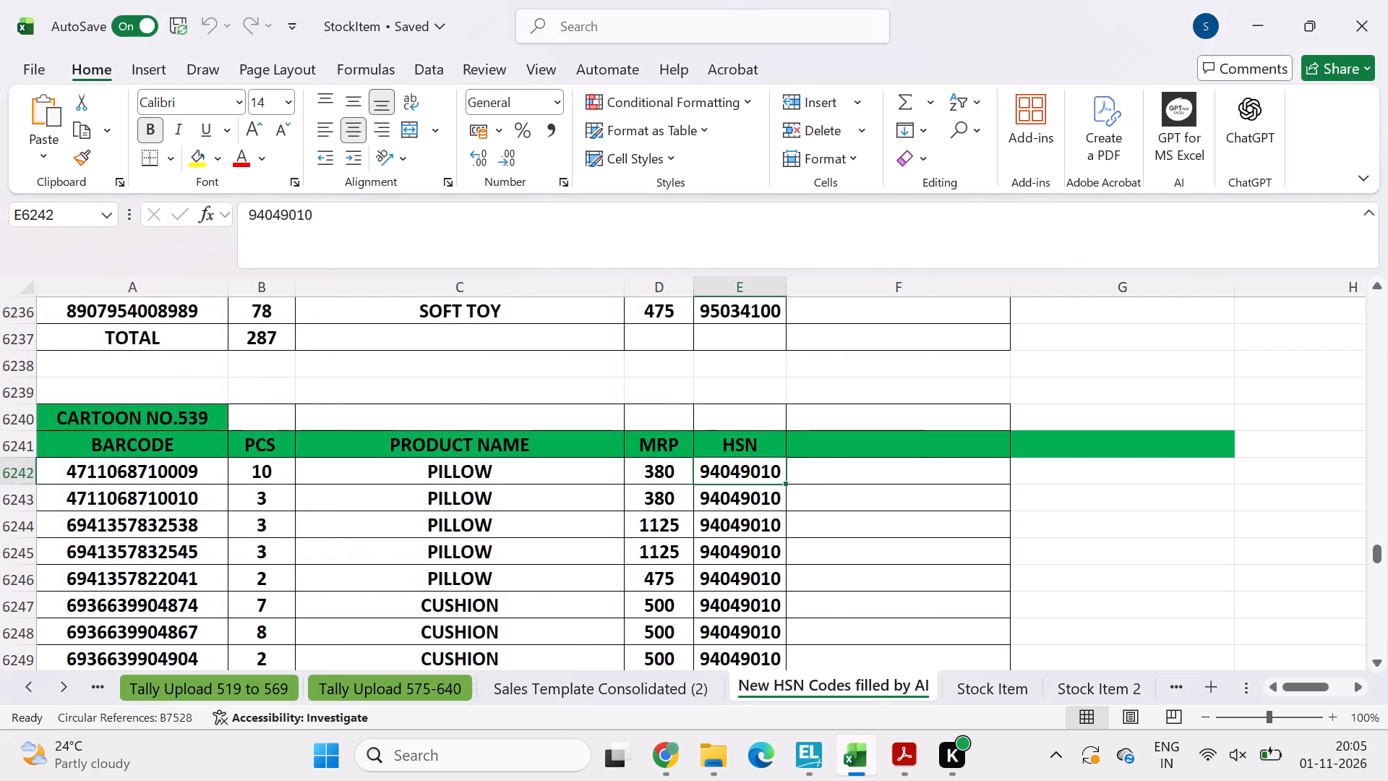
scroll(524, 505, right, 7)
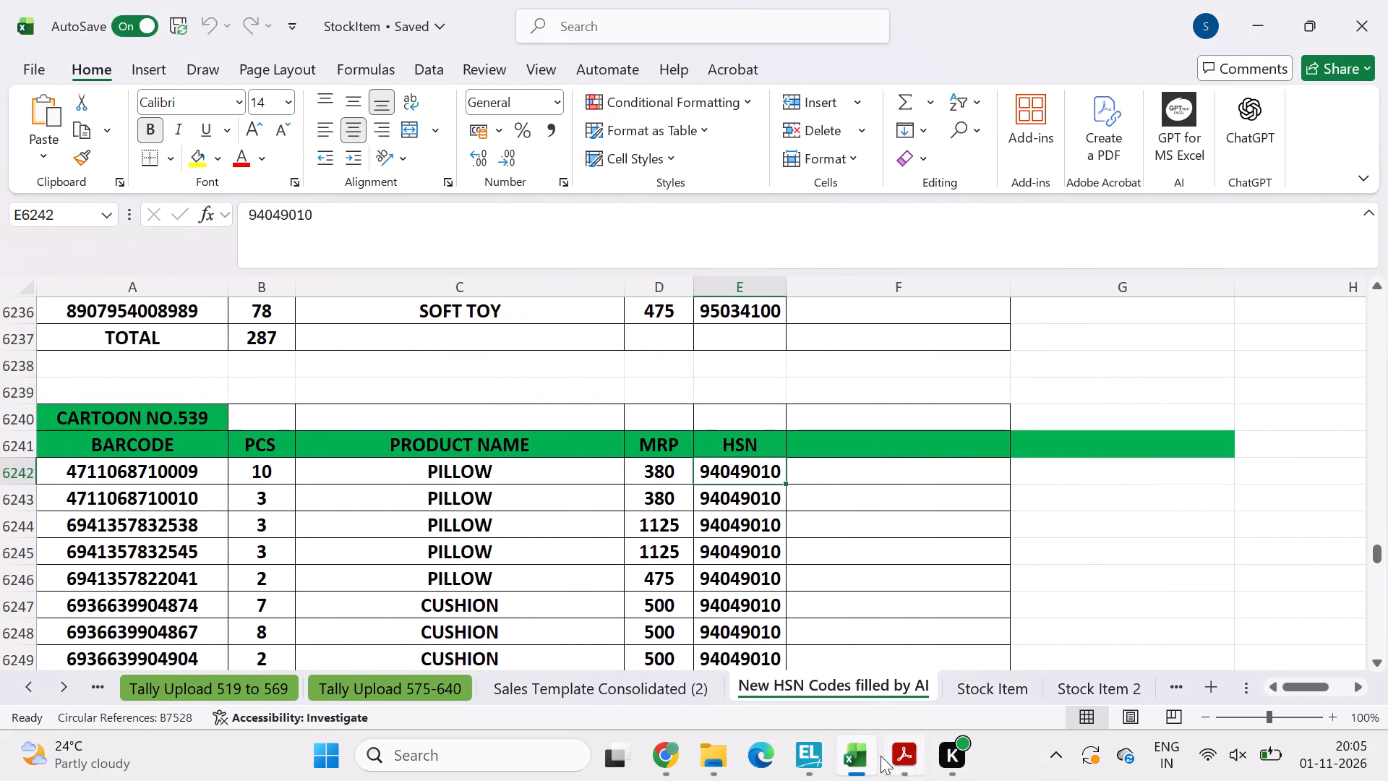
Switch to TallyPrime, open rejected sales voucher FY26-27/04 and look through its stock item lines for the items using HSN code 94049010.
click(823, 745)
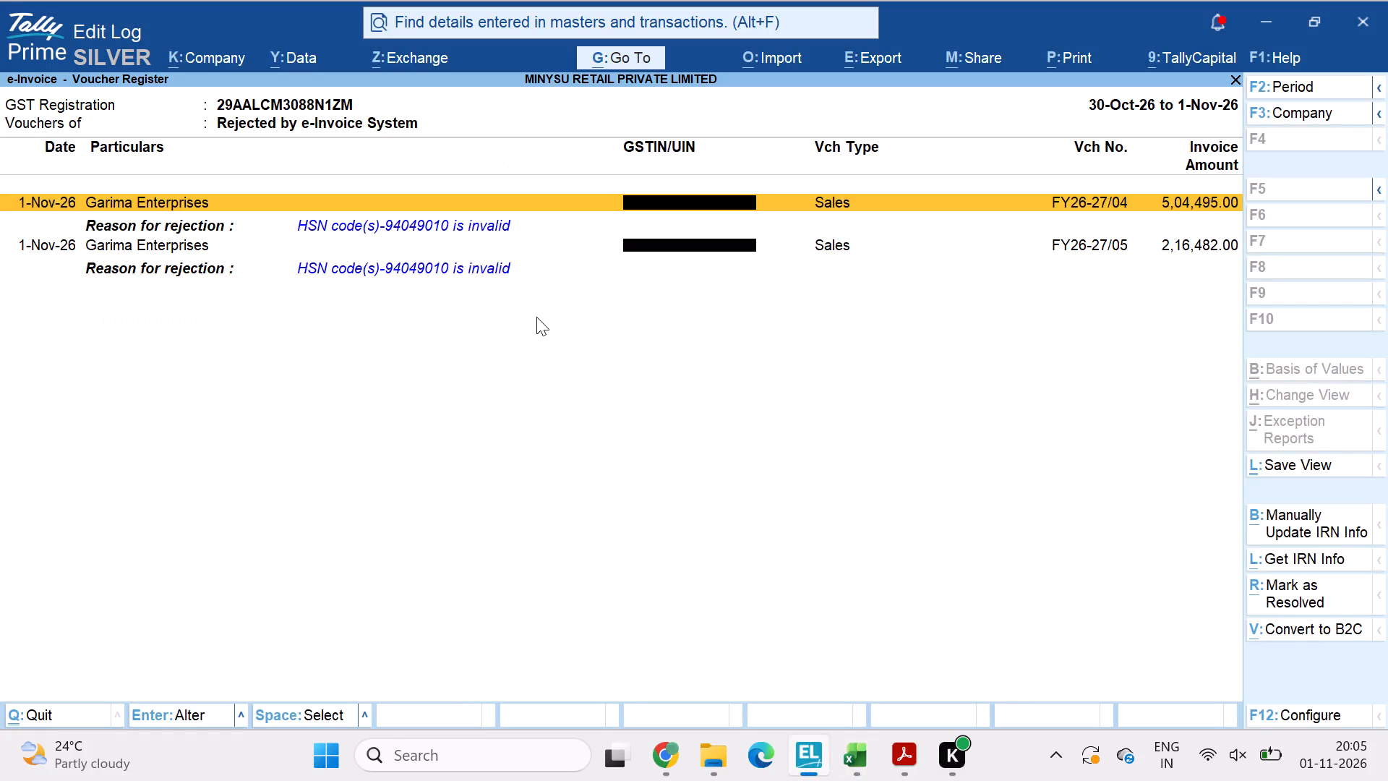
key(Return)
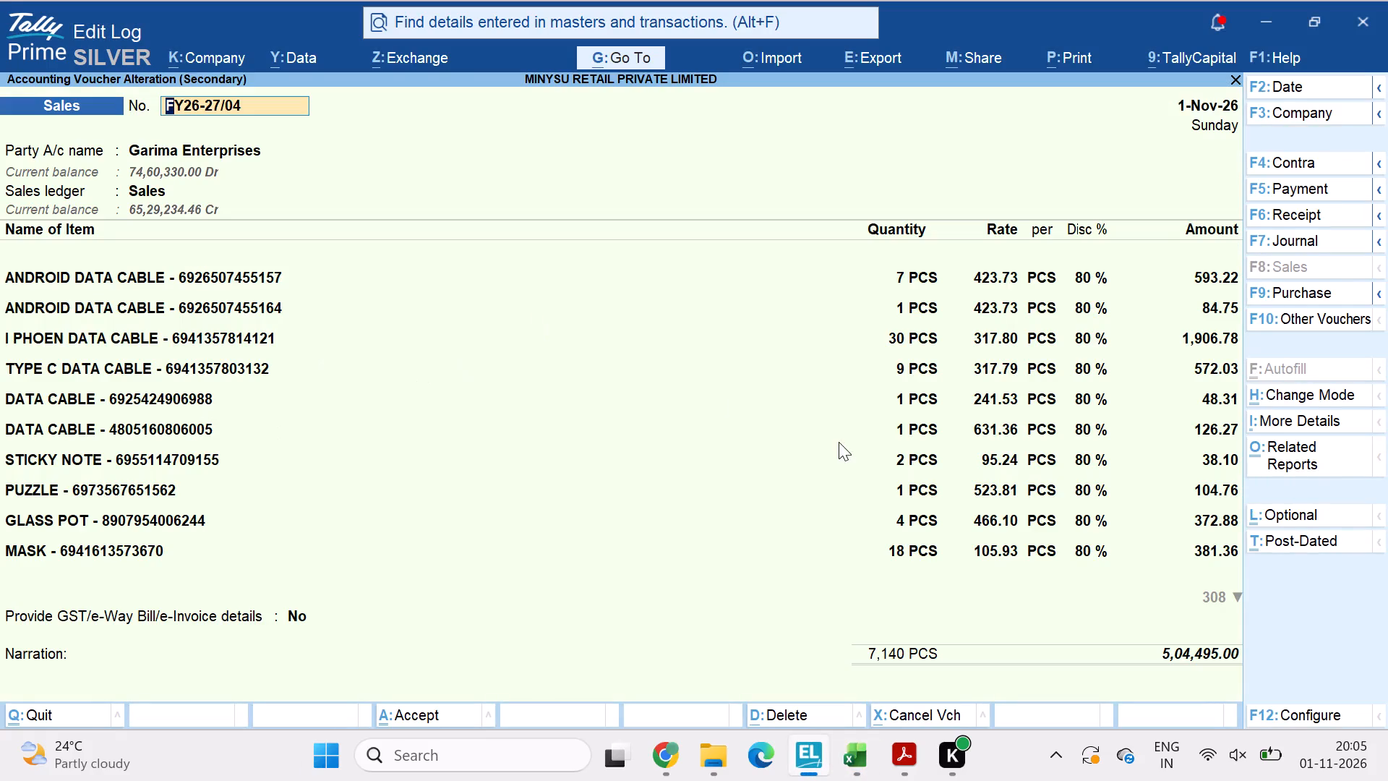
click(1195, 278)
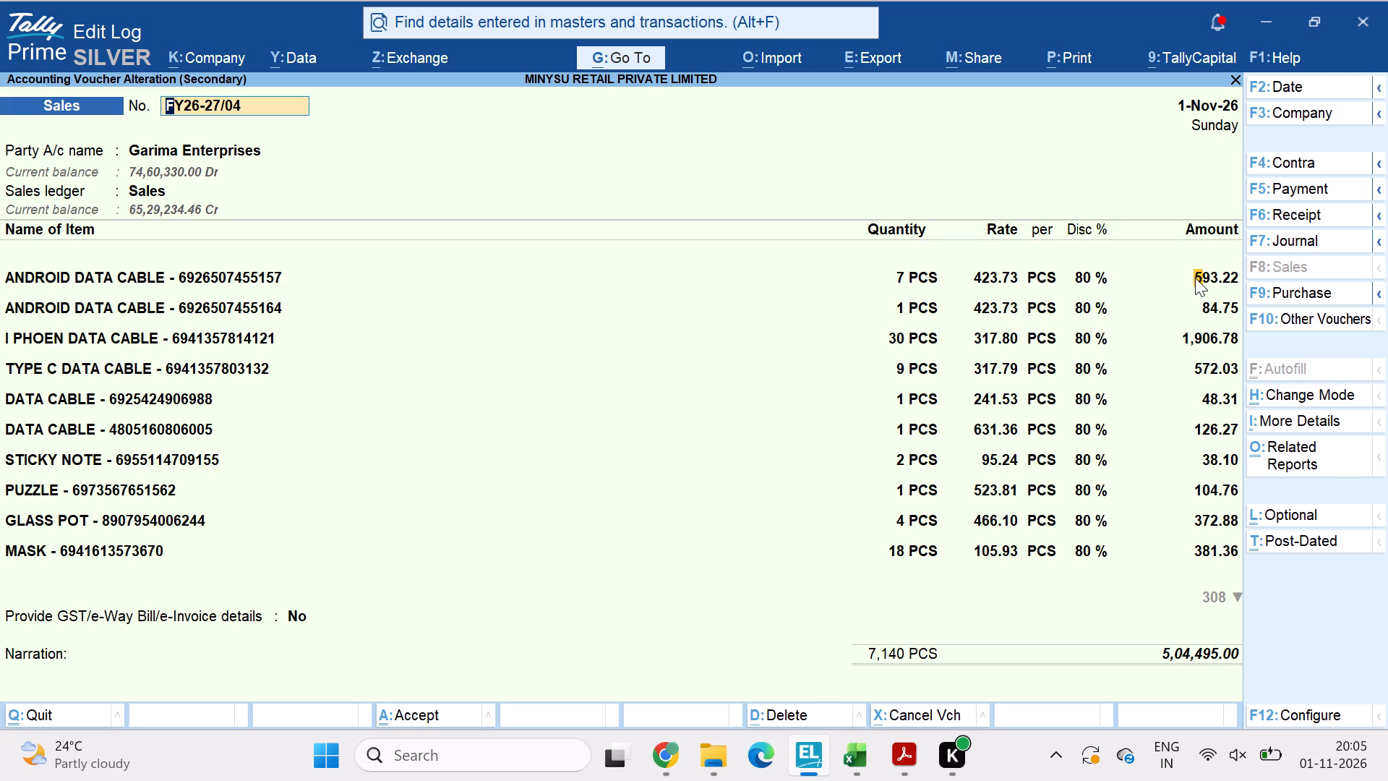
key(Down)
key(Down)
key(Down)
key(Down)
key(Down)
key(Down)
key(Down)
key(Down)
key(Down)
key(Down)
key(Down)
key(Down)
key(Down)
key(Down)
key(Down)
key(Down)
key(Down)
key(Down)
key(Down)
key(Down)
key(Down)
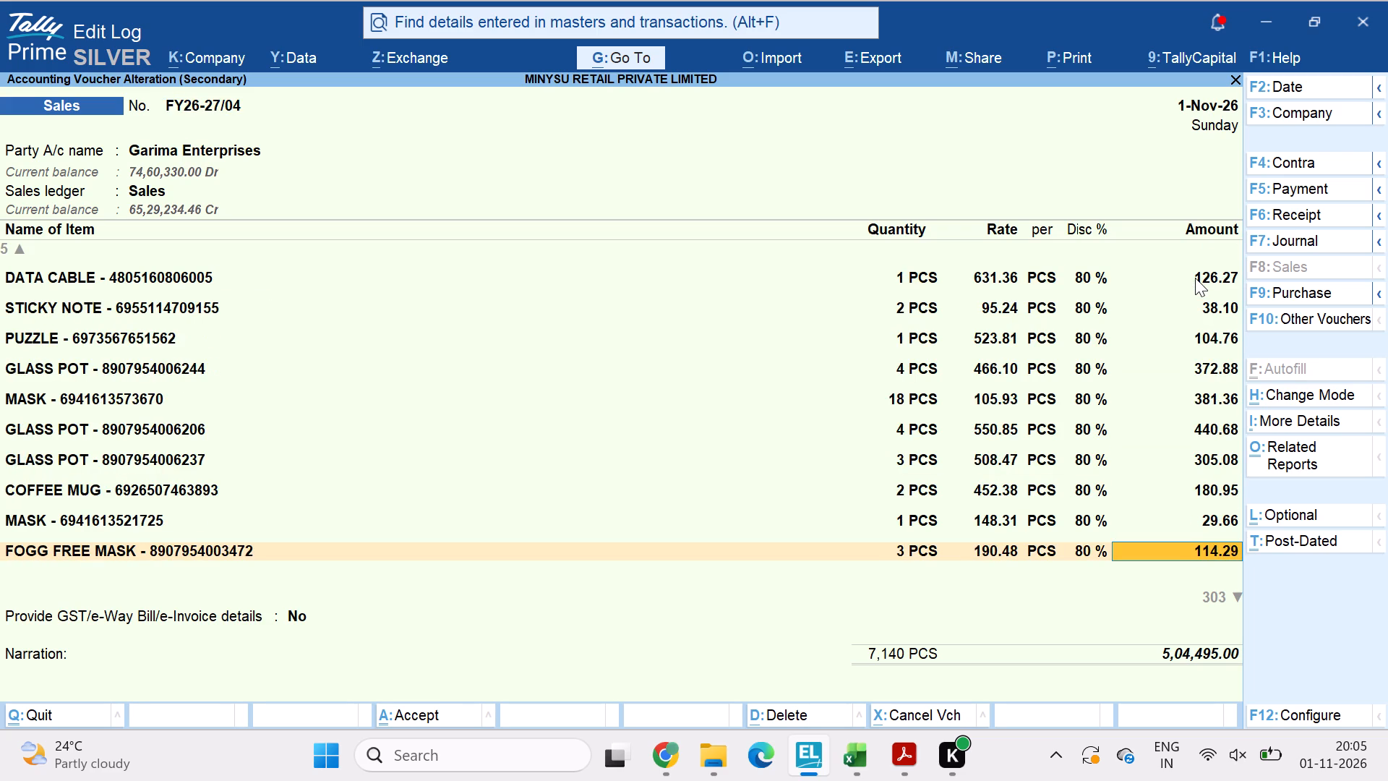
key(Down)
key(Down)
key(Down)
key(Down)
key(Down)
key(Down)
key(Down)
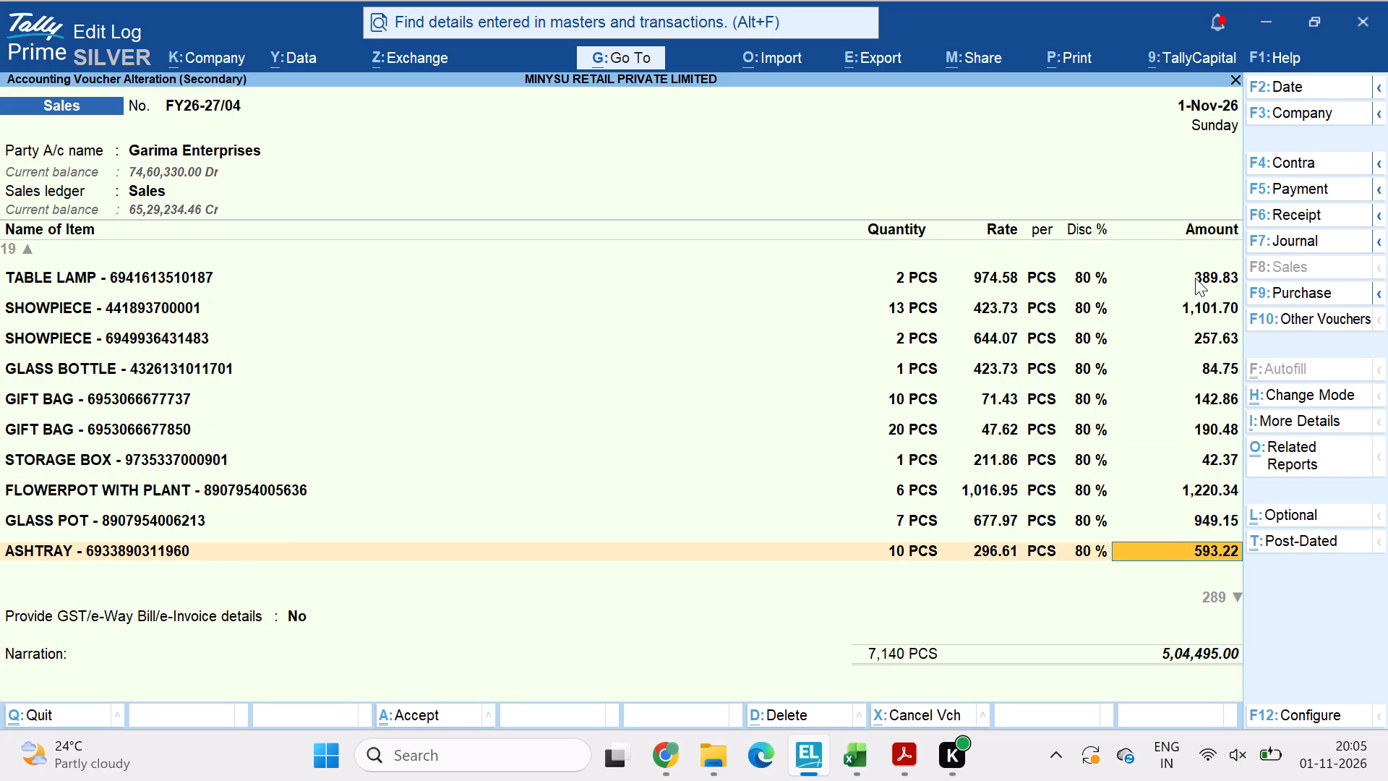
key(Down)
key(Down)
key(Down)
key(Down)
key(Down)
key(Down)
key(Down)
key(Down)
key(Down)
key(Down)
key(Down)
key(Down)
key(Down)
key(Down)
key(Down)
key(Down)
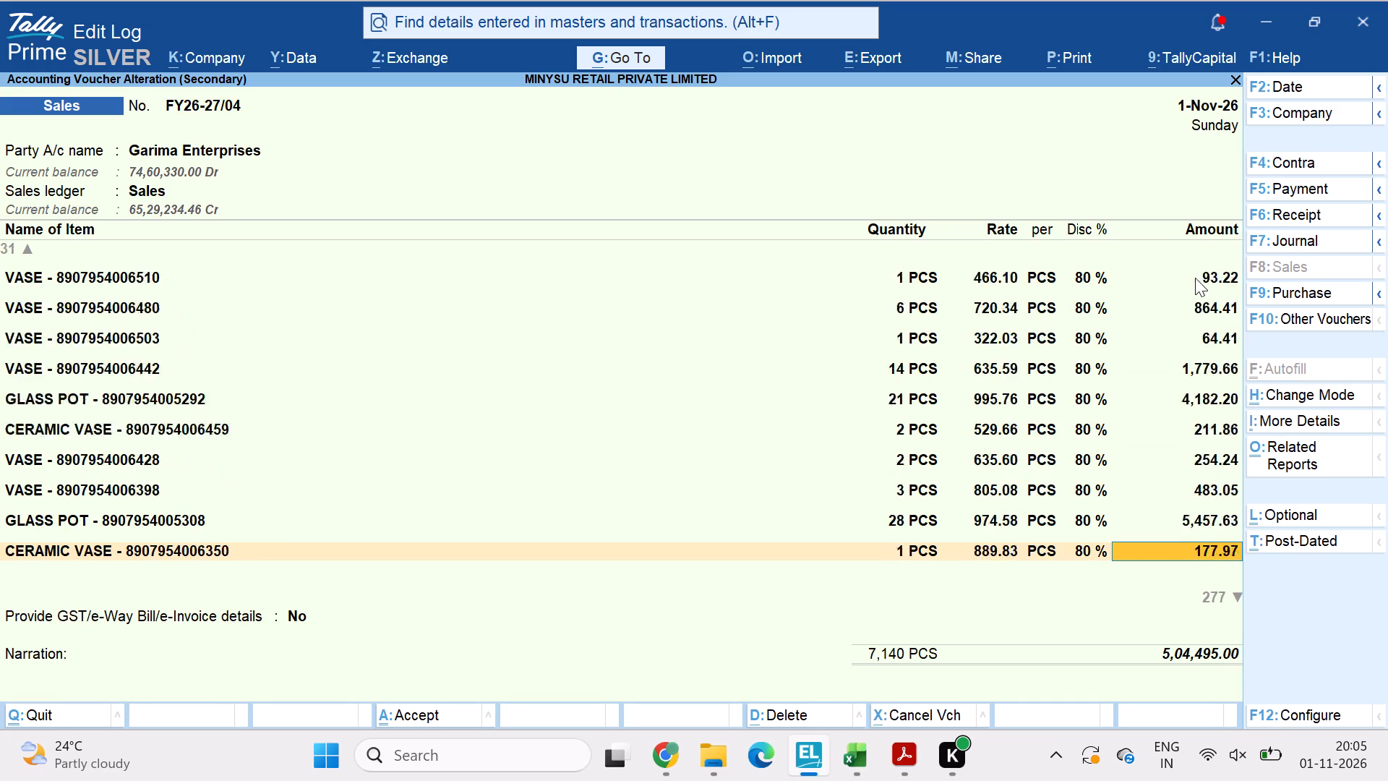
key(Down)
key(Down)
key(Down)
key(Down)
key(Down)
key(Down)
key(Down)
key(Down)
key(Down)
key(Down)
key(Down)
key(Down)
key(Down)
key(Down)
key(Down)
key(Down)
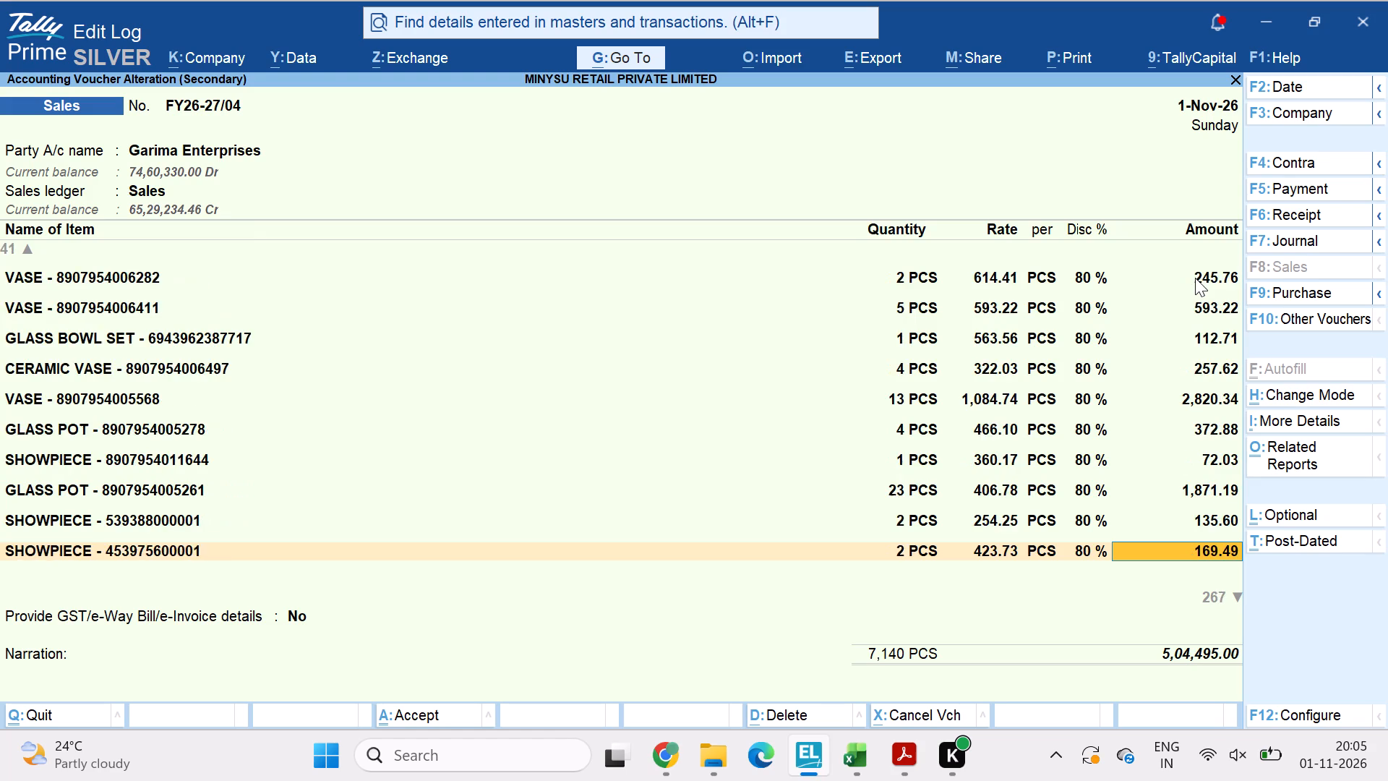
key(Down)
key(Down)
key(Down)
key(Down)
key(Down)
key(Down)
key(Down)
key(Down)
key(Down)
key(Down)
key(Down)
key(Down)
key(Down)
key(Down)
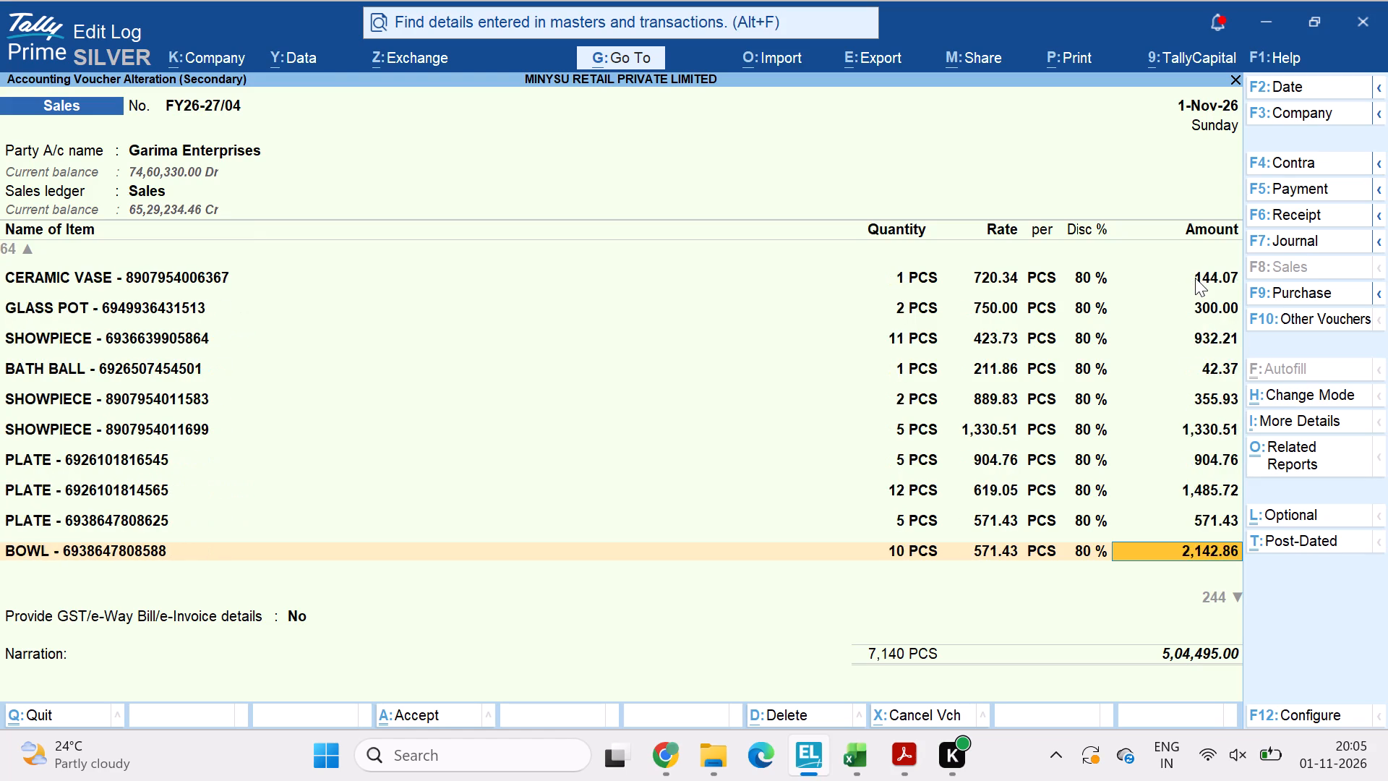
key(Down)
key(Down)
key(Down)
key(Down)
key(Down)
key(Down)
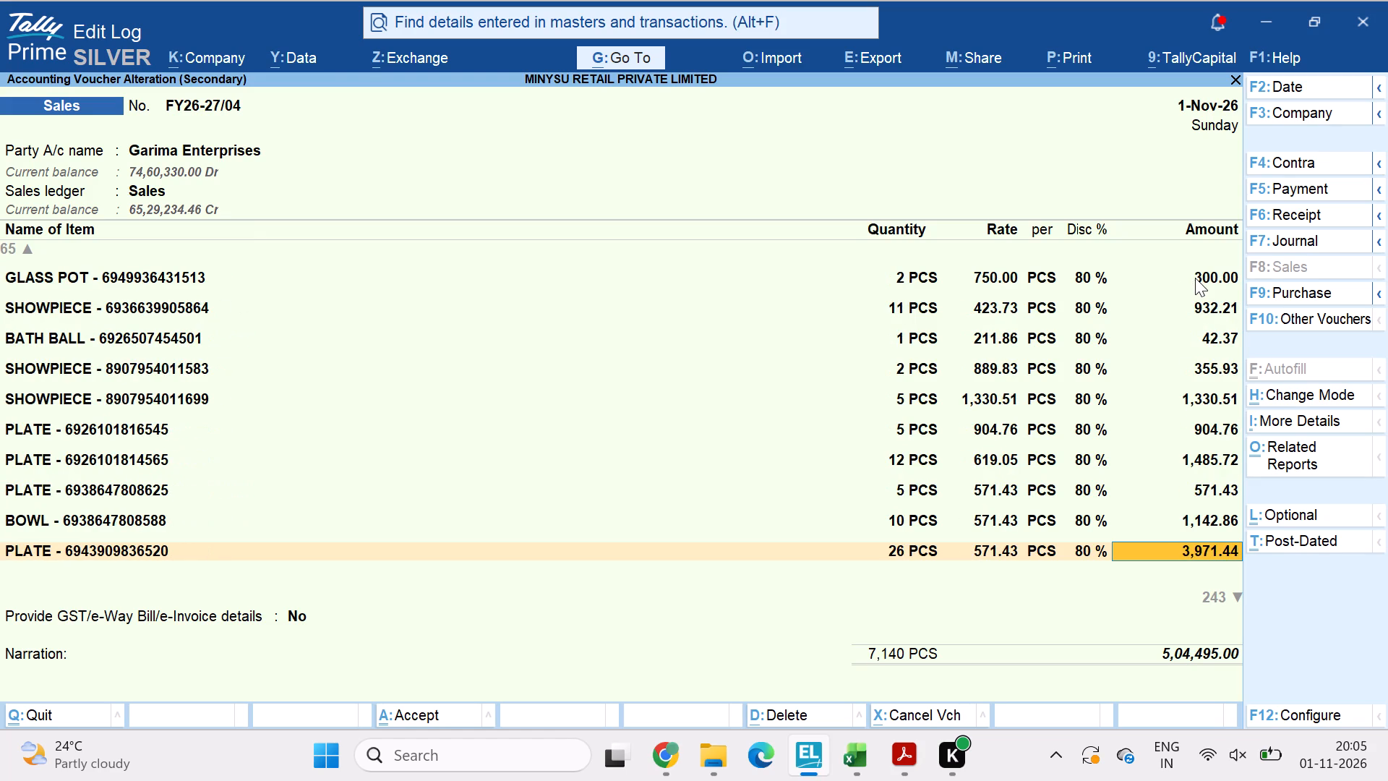
key(Down)
key(Down)
key(Down)
key(Down)
key(Down)
key(Down)
key(Down)
key(Down)
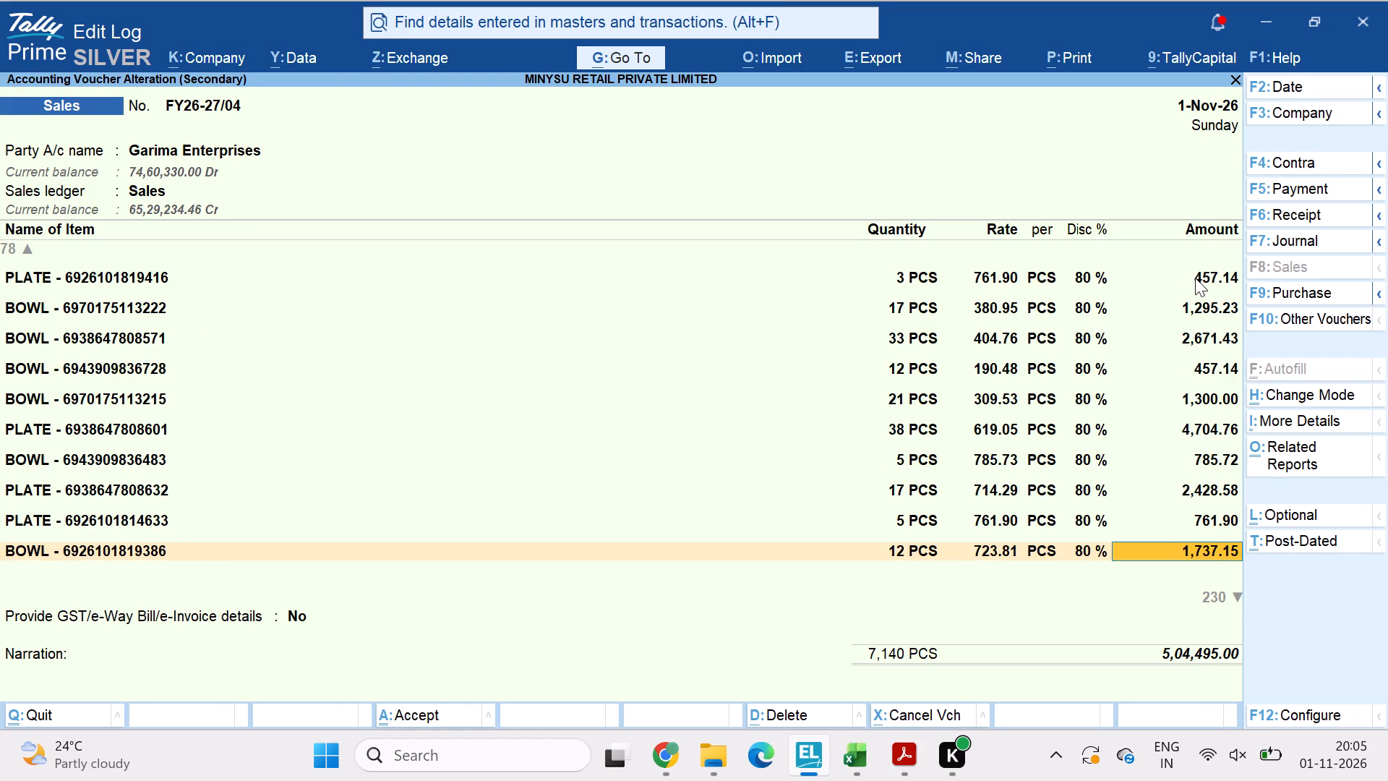
key(Down)
key(Down)
key(Down)
key(Down)
key(Down)
key(Down)
key(Down)
key(Down)
key(Down)
key(Down)
key(Down)
key(Down)
key(Down)
key(Down)
key(Down)
key(Down)
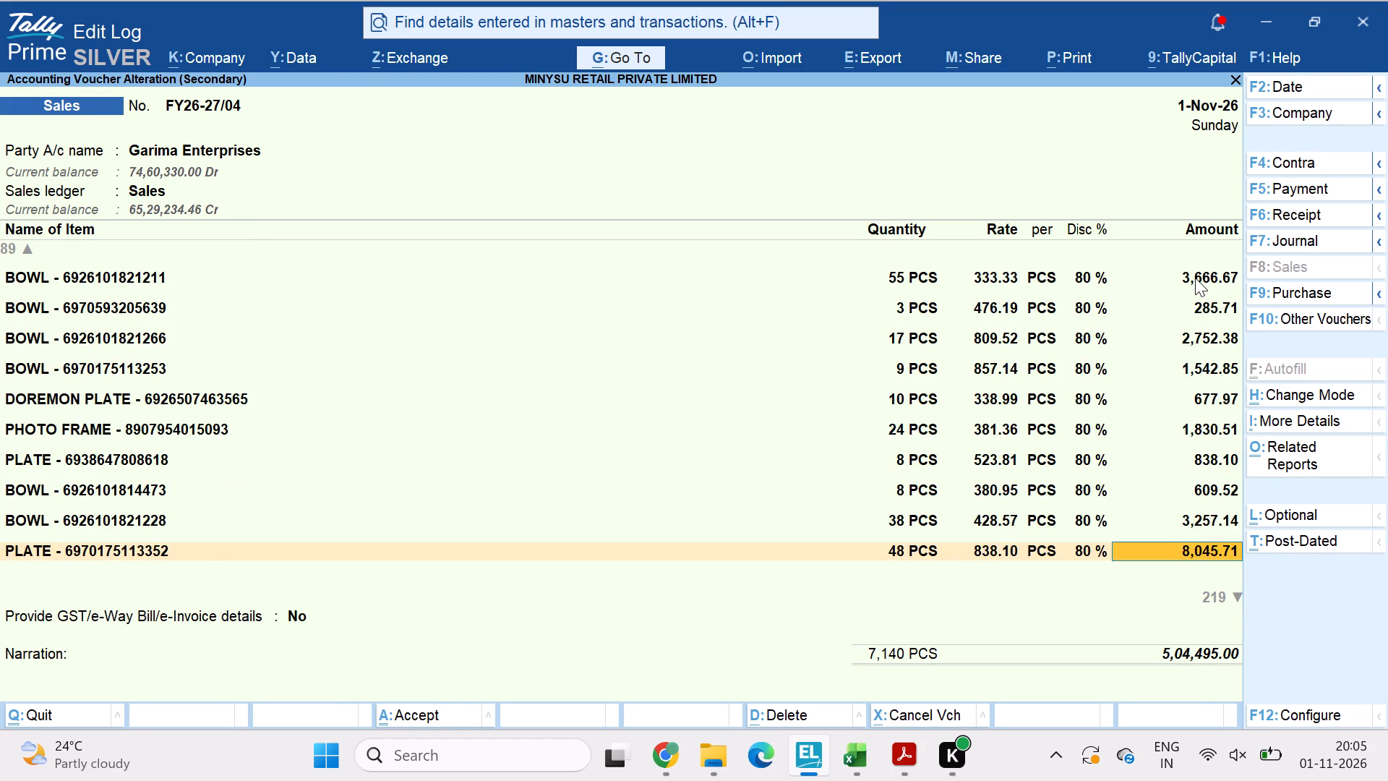
key(Down)
key(Down)
key(Down)
key(Down)
key(Down)
key(Down)
key(Down)
key(Down)
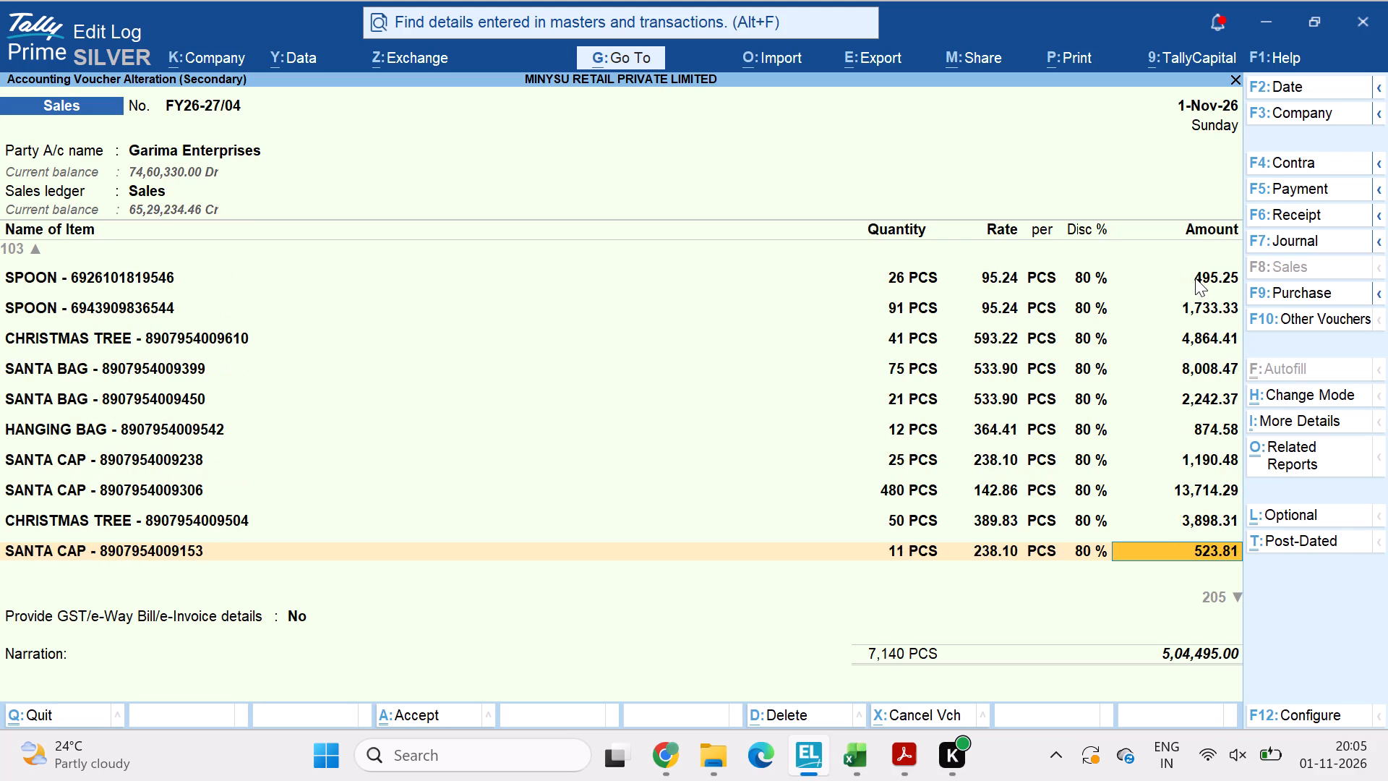
key(Down)
key(Down)
key(Down)
key(Down)
key(Down)
key(Down)
key(Down)
key(Down)
key(Down)
key(Down)
key(Down)
key(Down)
key(Down)
key(Down)
key(Down)
key(Down)
key(Down)
key(Down)
key(Down)
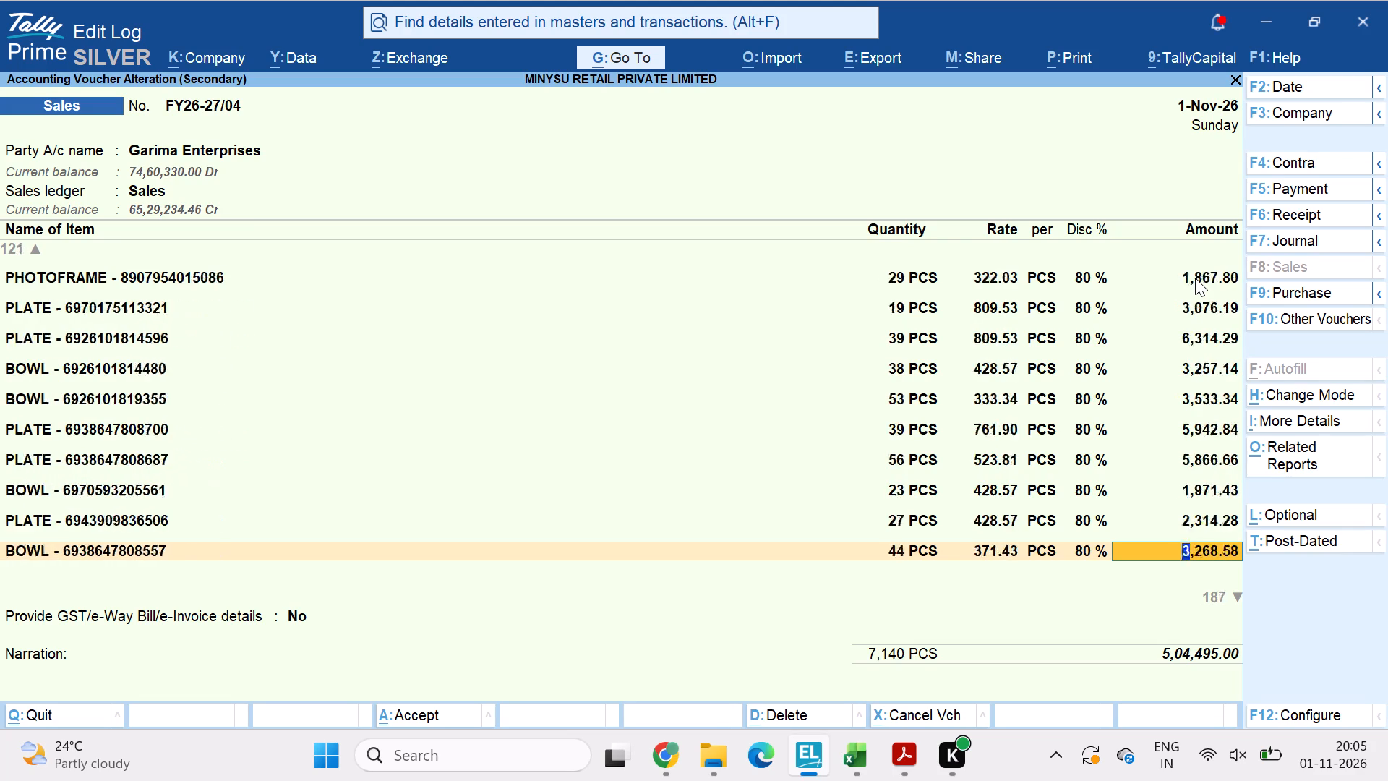
key(Down)
key(Down)
key(Down)
key(Down)
key(Down)
key(Down)
key(Down)
key(Down)
key(Down)
key(Down)
key(Down)
key(Down)
key(Down)
key(Down)
key(Down)
key(Down)
key(Down)
key(Down)
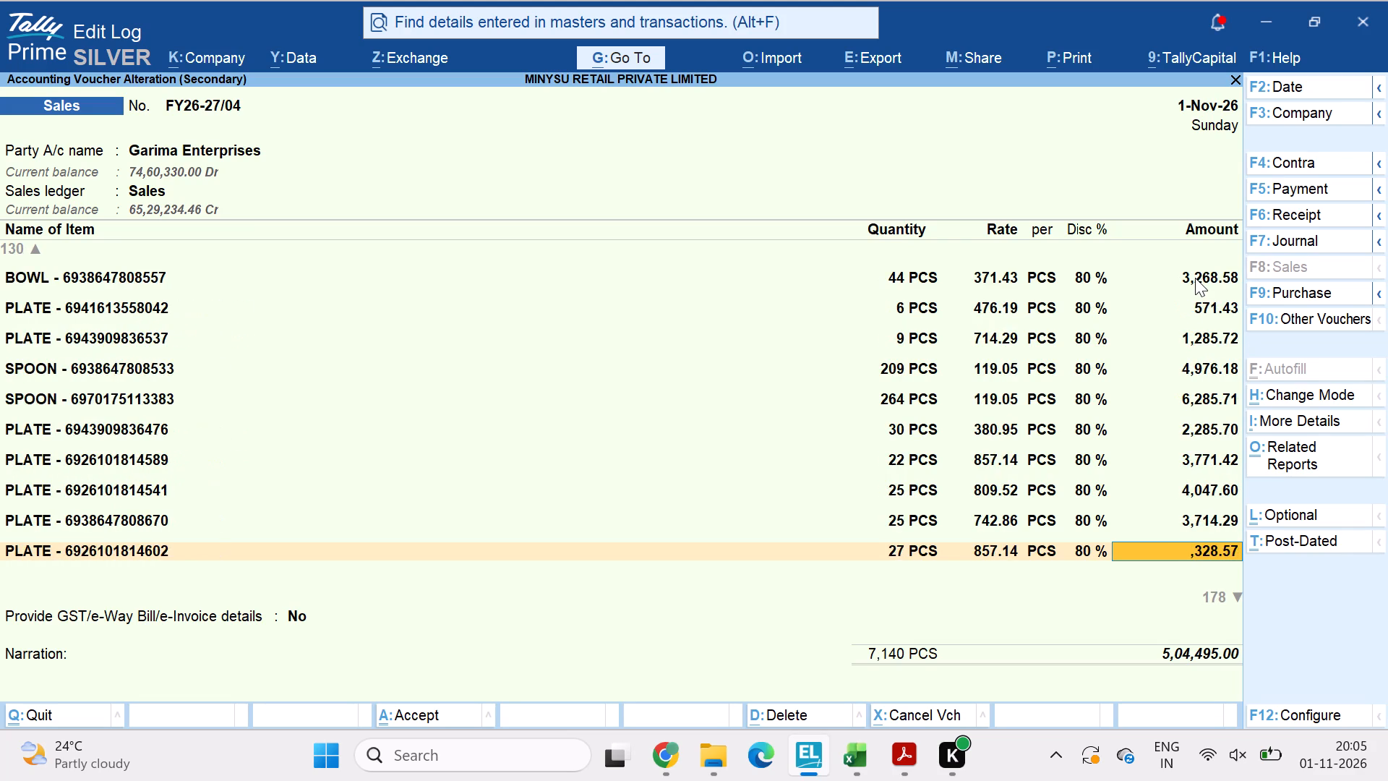
Look further through the stock item lines of sales voucher FY26-27/04, past the plates and soft toys, to the pillow items.
key(Down)
key(Down)
key(Down)
key(Down)
key(Down)
key(Down)
key(Down)
key(Down)
key(Down)
key(Down)
key(Down)
key(Down)
key(Down)
key(Down)
key(Down)
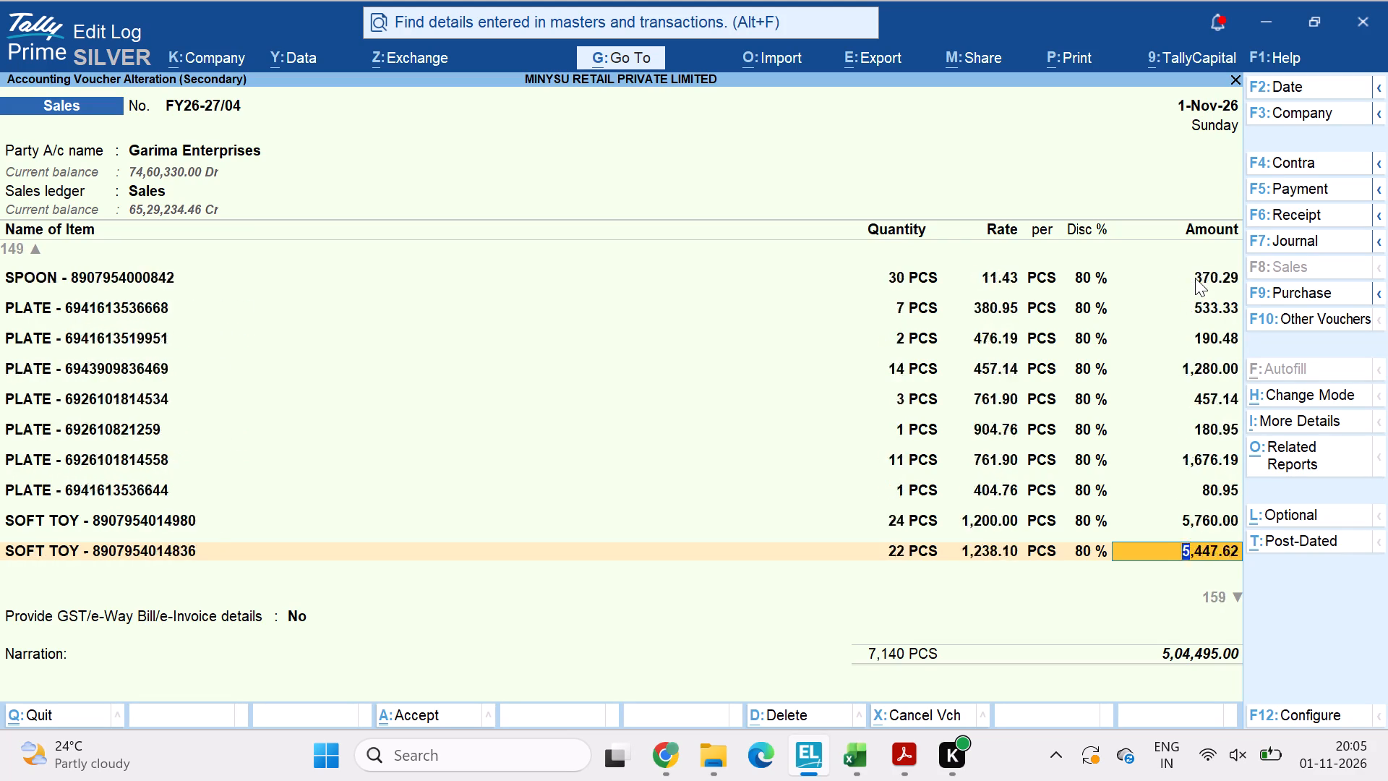
key(Down)
key(Down)
key(Down)
key(Down)
key(Down)
key(Down)
key(Down)
key(Down)
key(Down)
key(Down)
key(Down)
key(Down)
key(Down)
key(Down)
key(Down)
key(Down)
key(Down)
key(Down)
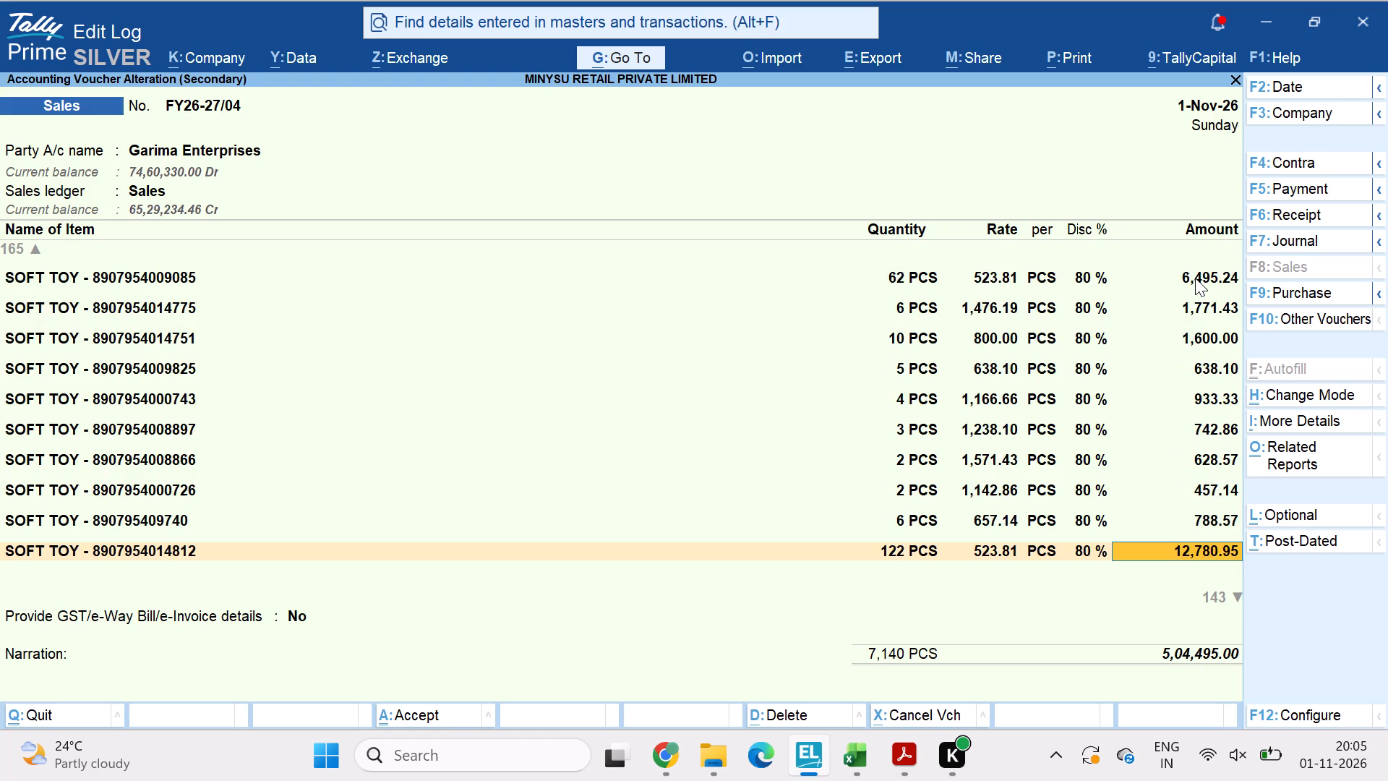
key(Up)
key(Up)
key(Up)
key(Up)
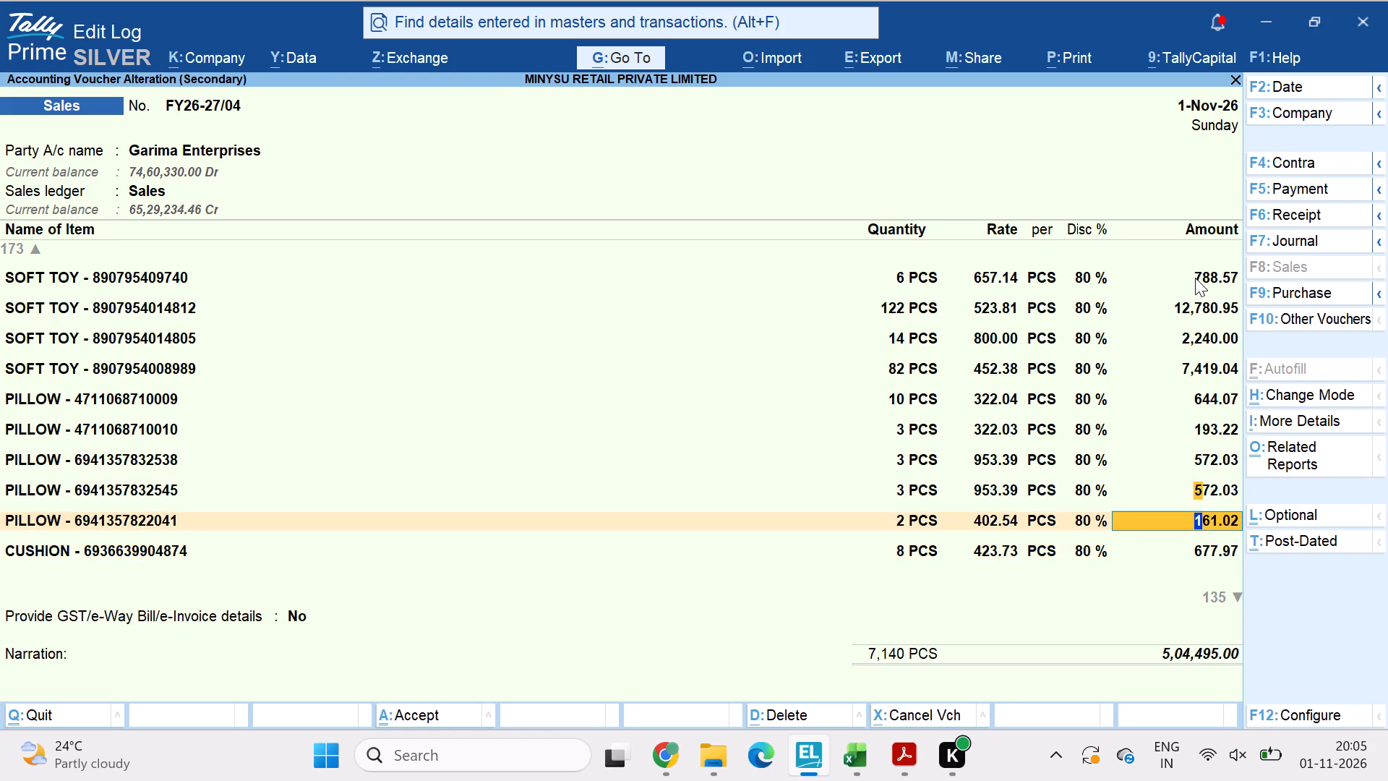
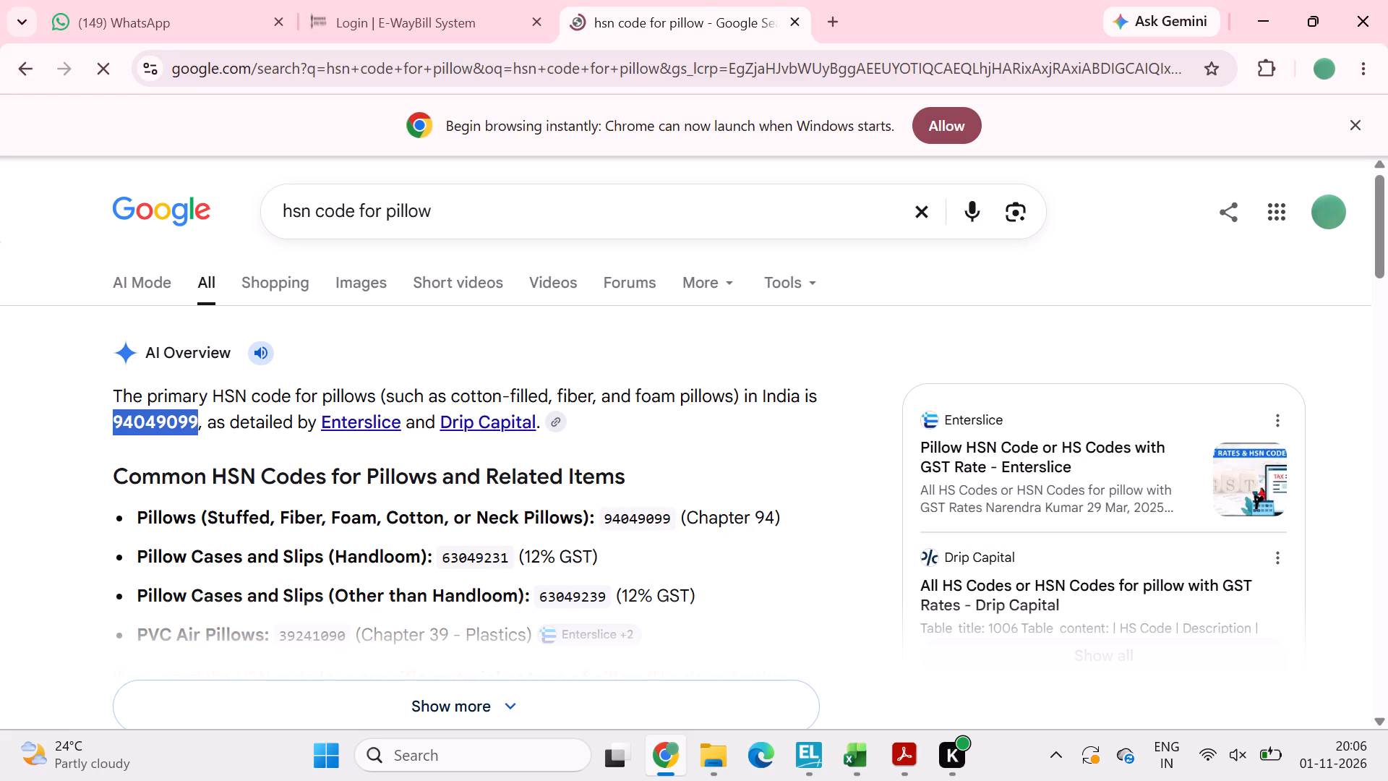
key(ctrl+c)
key(alt+Tab)
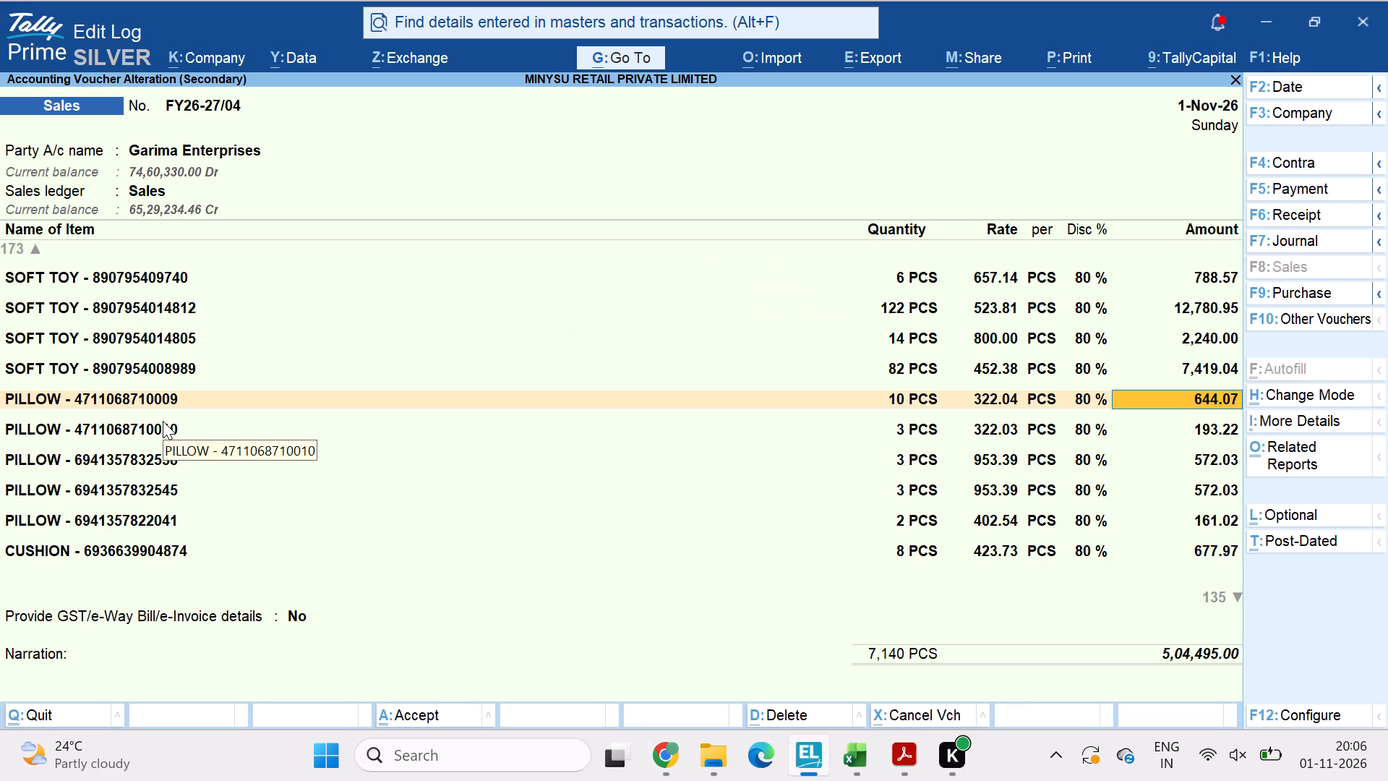
key(Return)
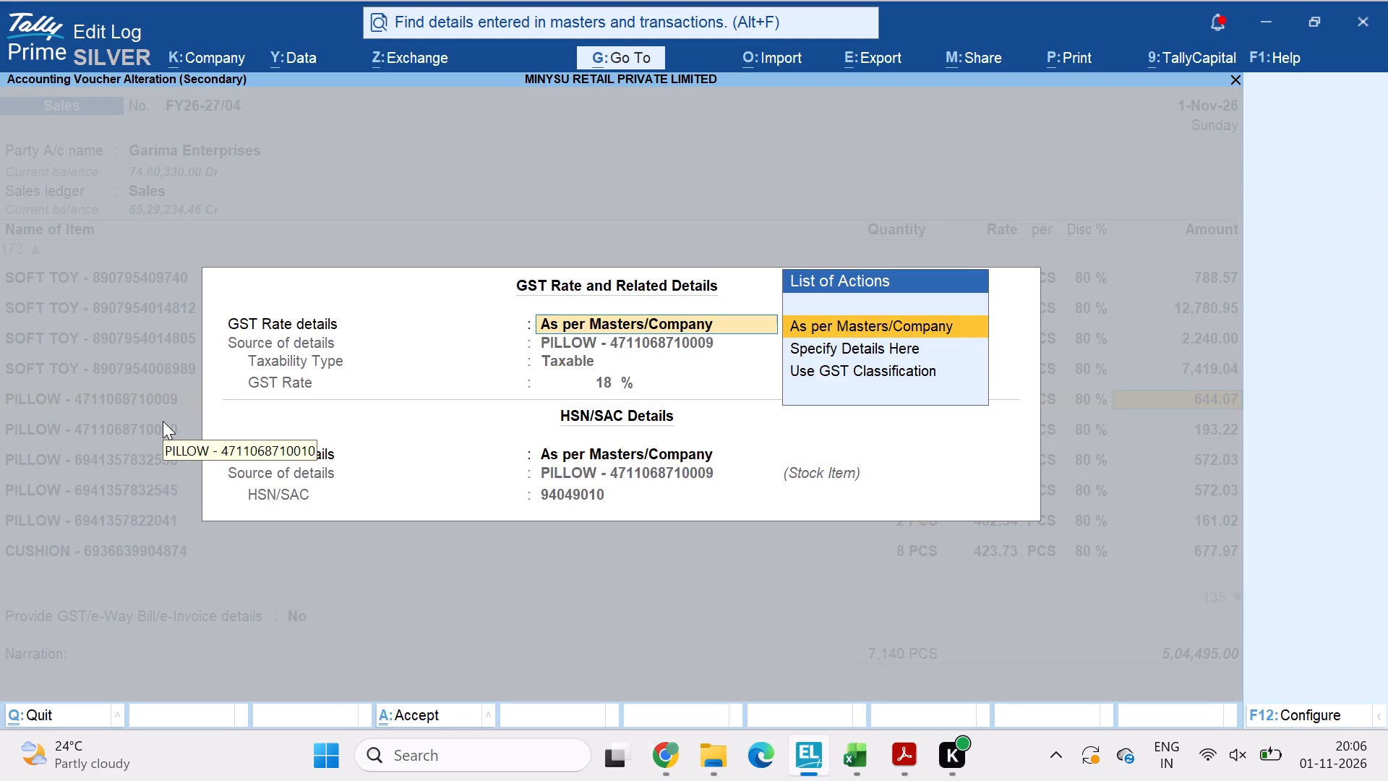
key(Return)
key(Down)
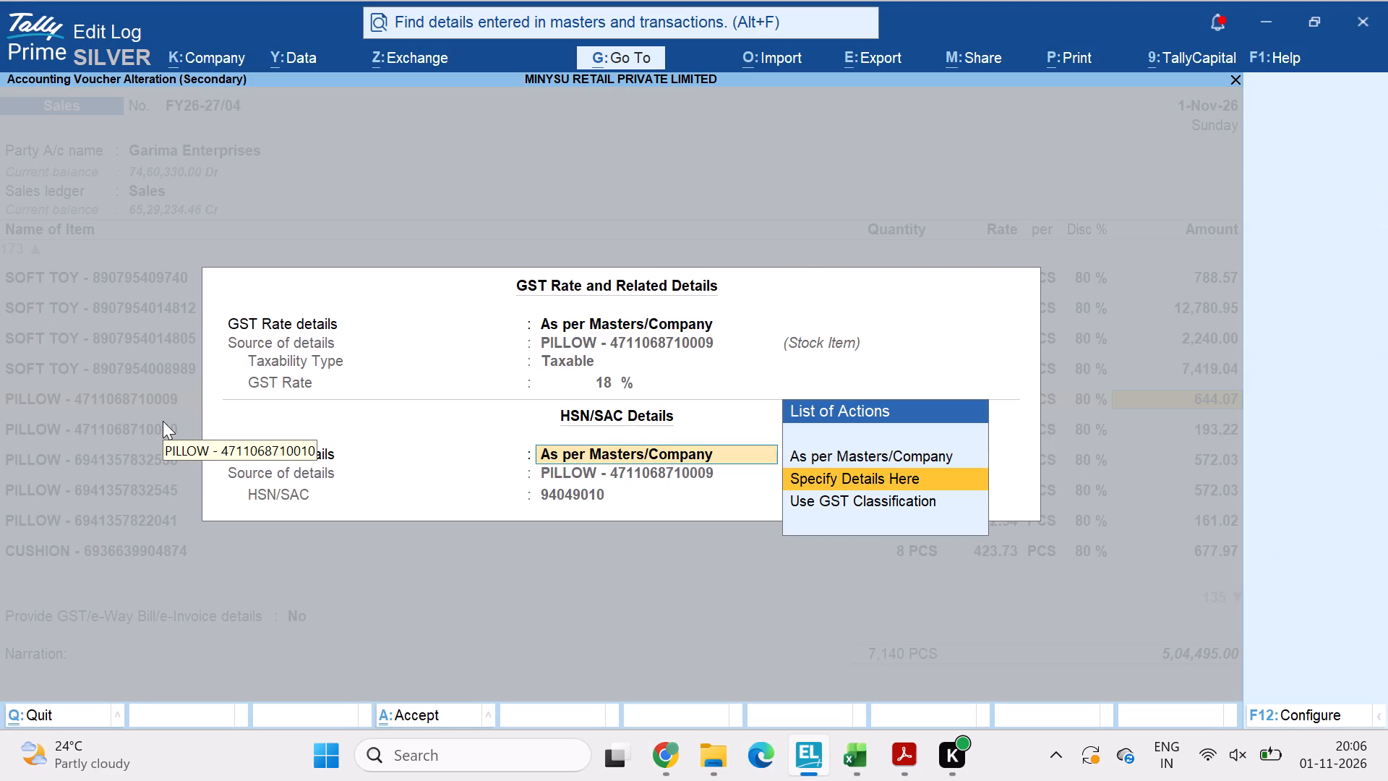
key(Return)
key(ctrl+v)
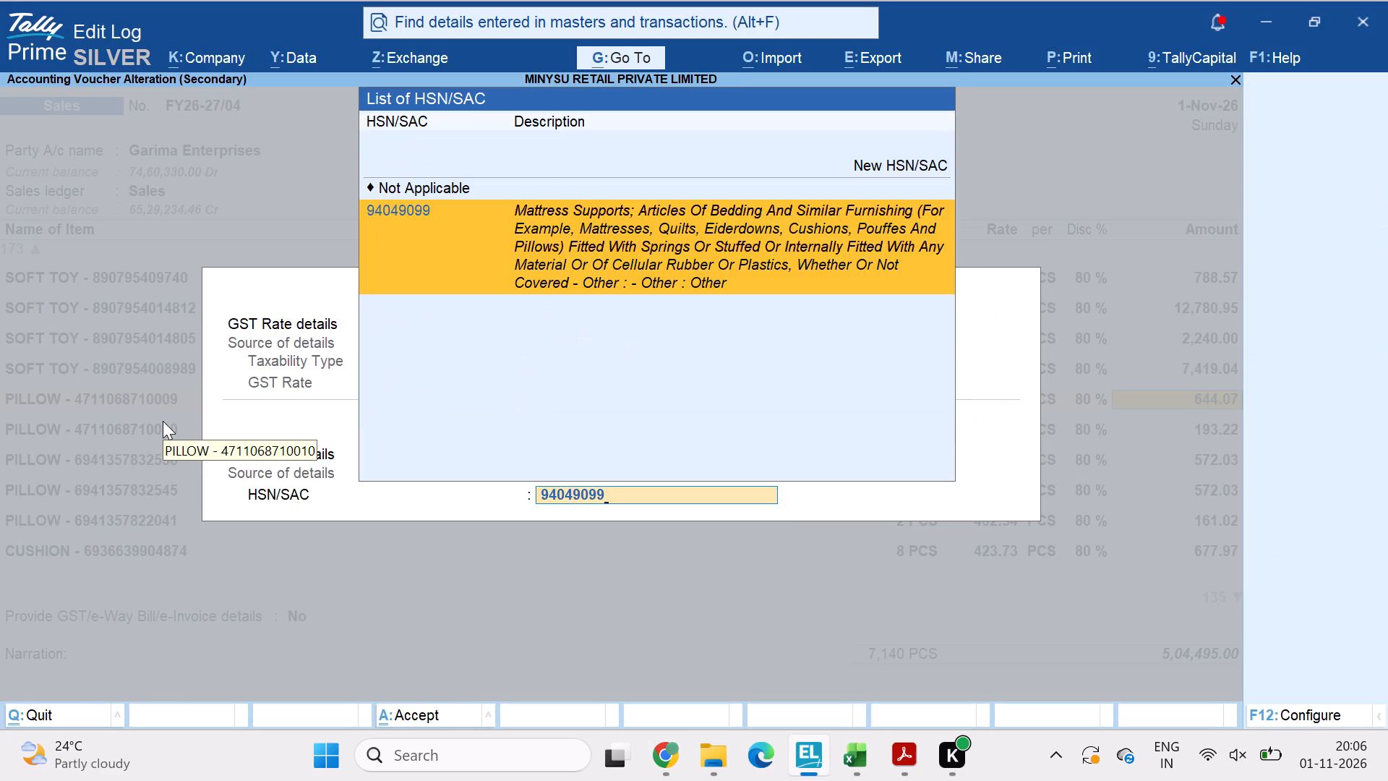
key(Return)
key(Return)
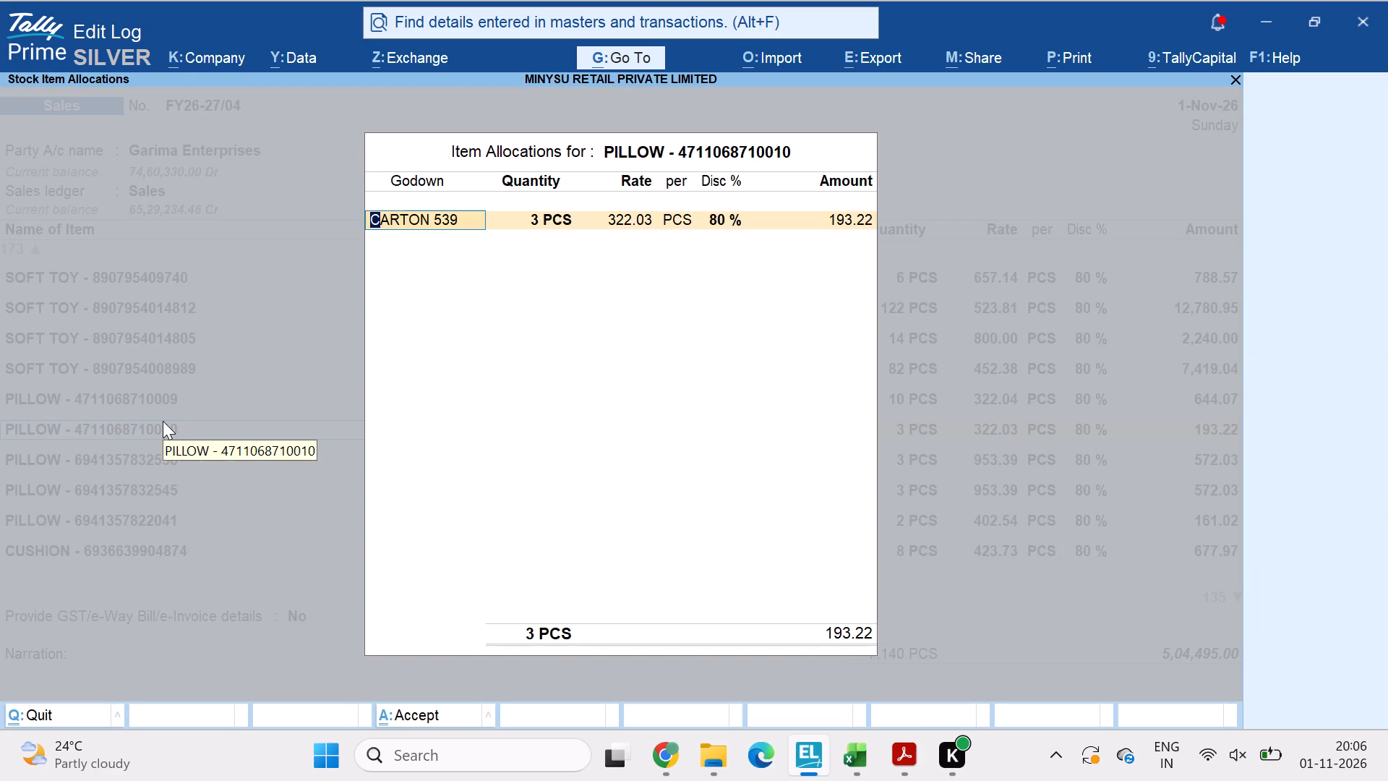
key(ctrl+a)
key(Return)
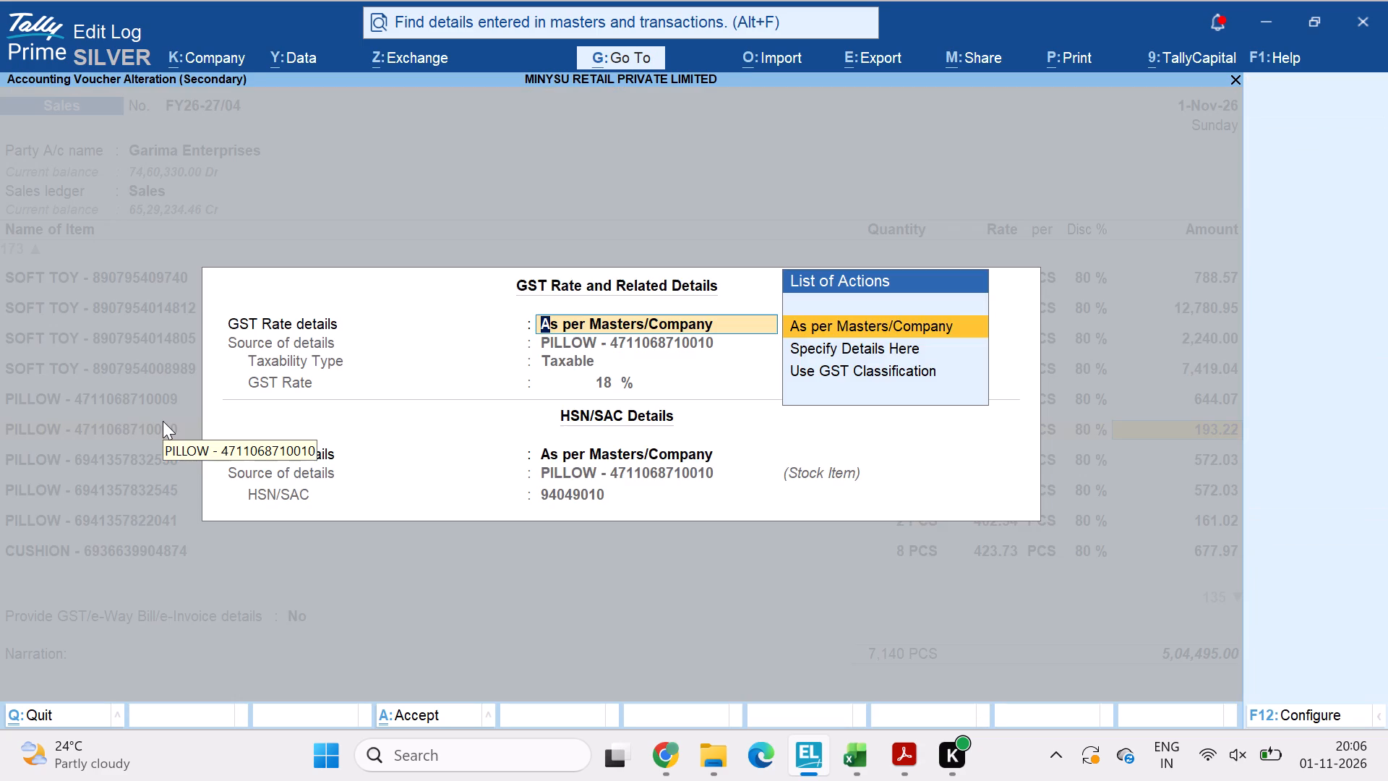
key(Return)
key(Down)
key(Return)
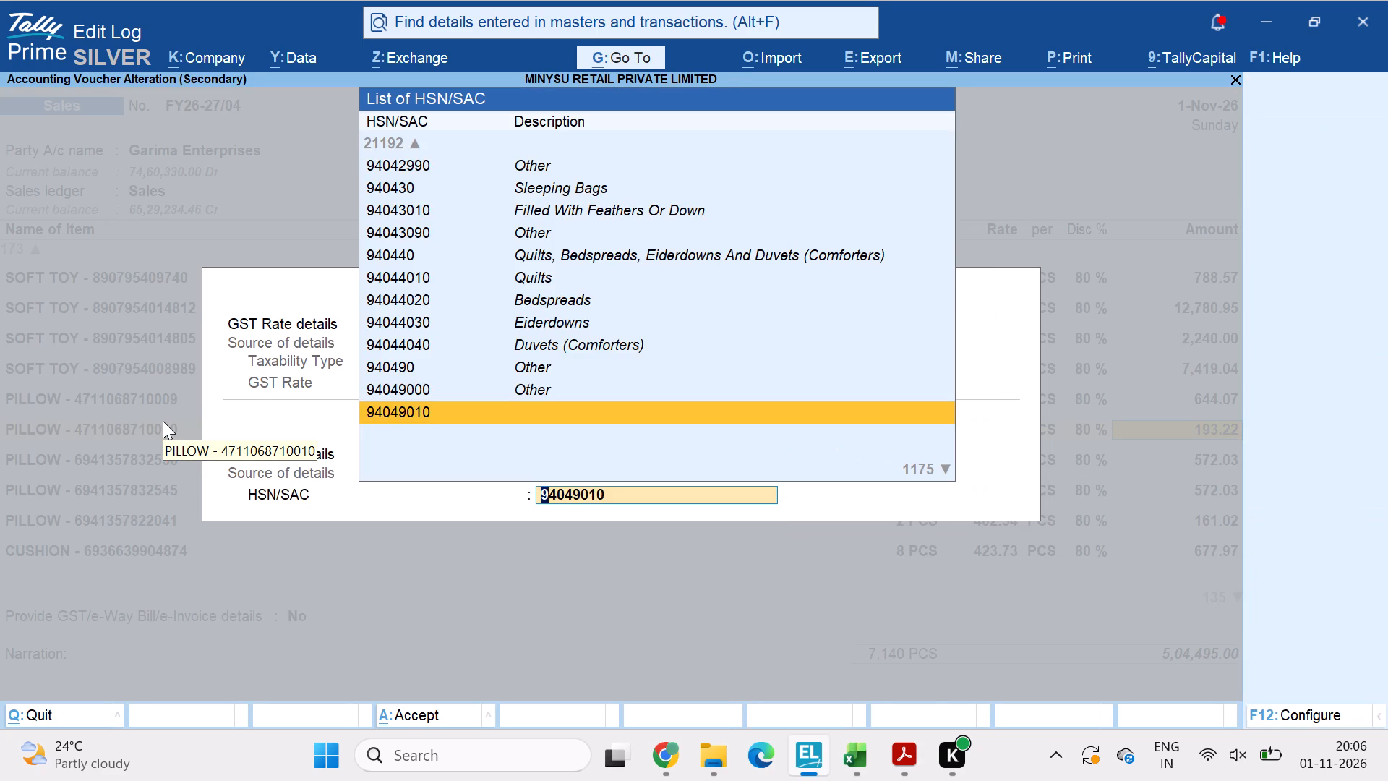
key(ctrl+v)
key(Return)
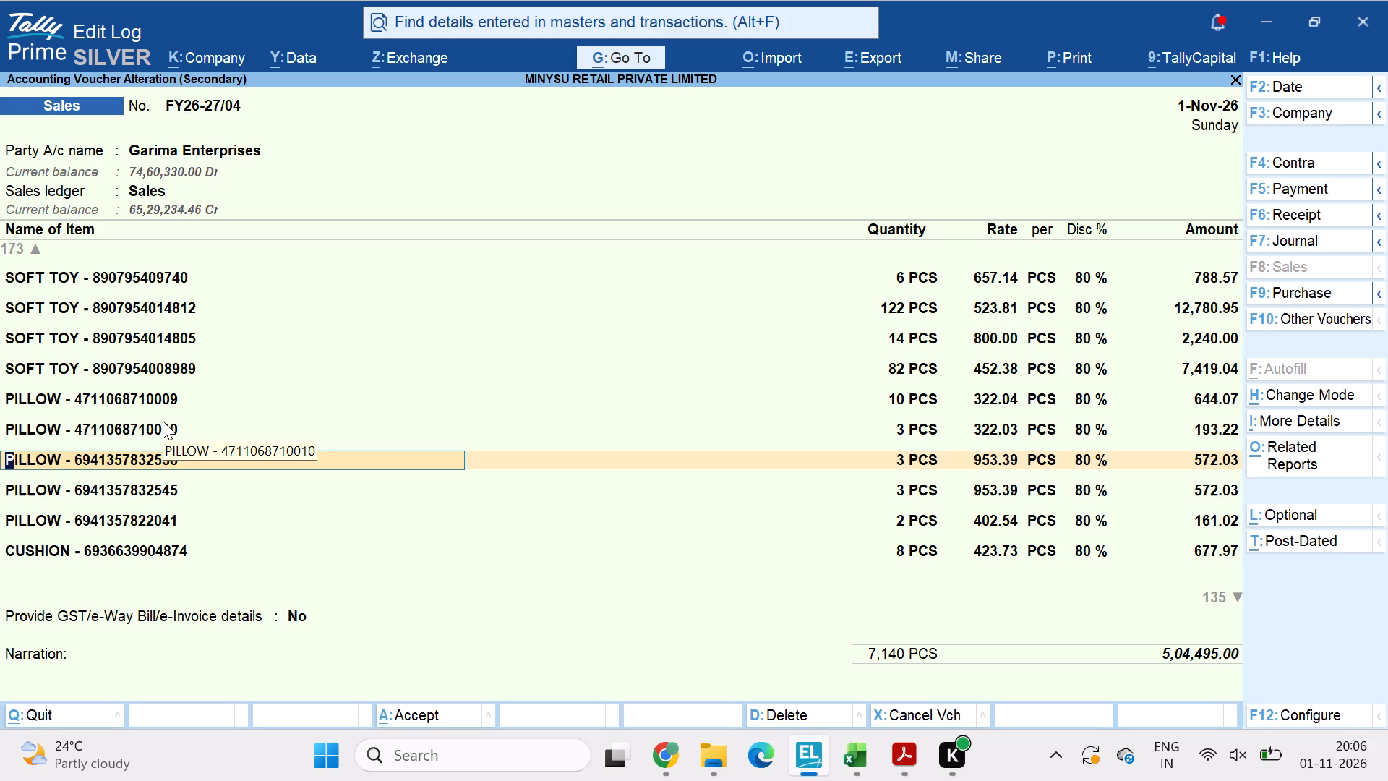
key(Return)
key(ctrl+a)
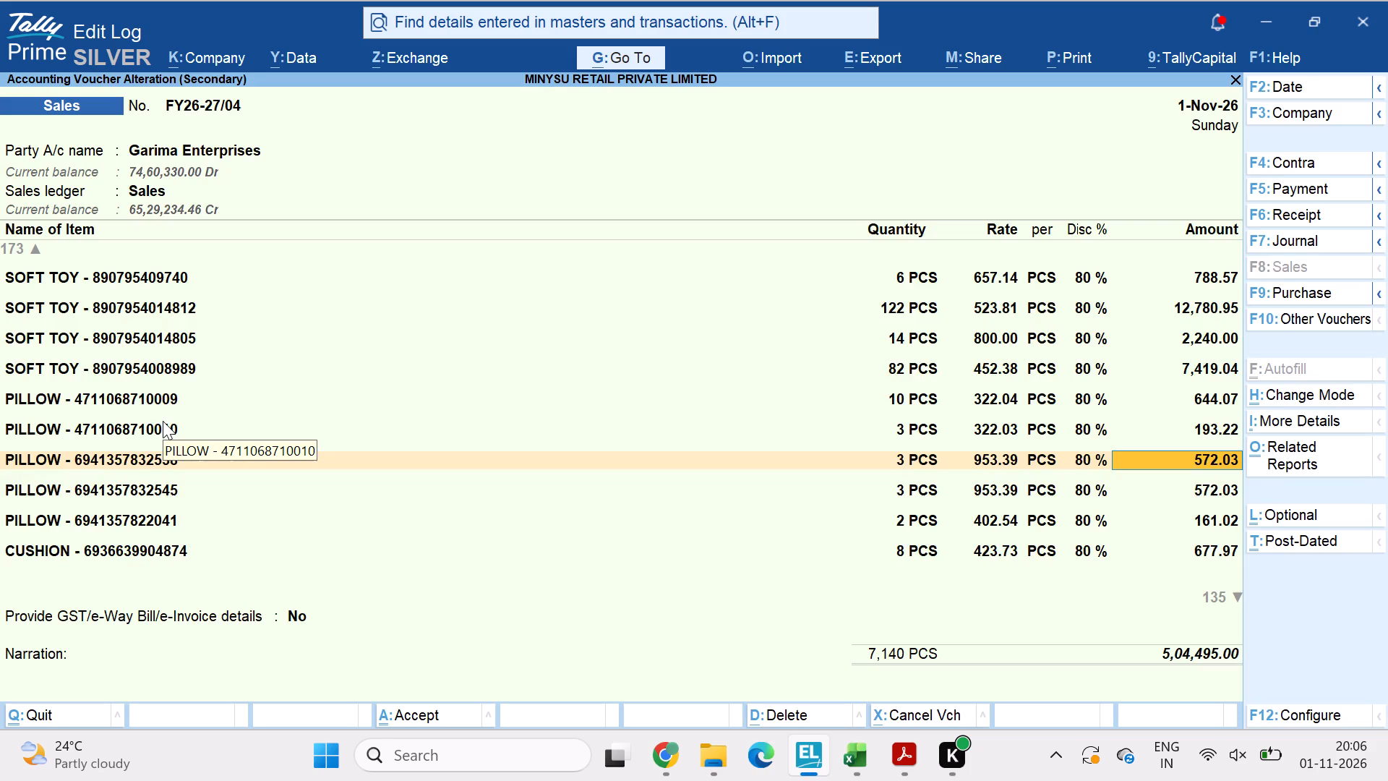
key(Return)
key(Return)
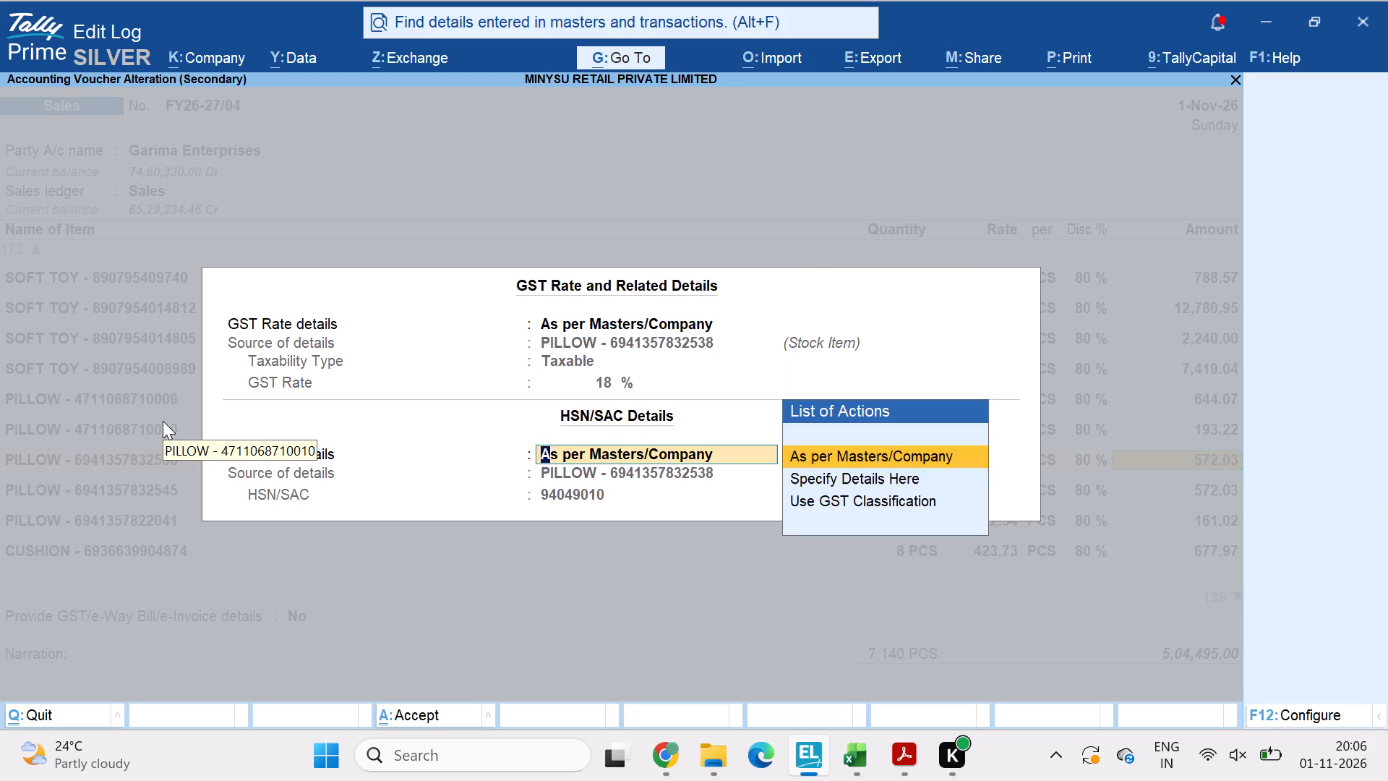
key(Down)
key(Return)
key(ctrl+v)
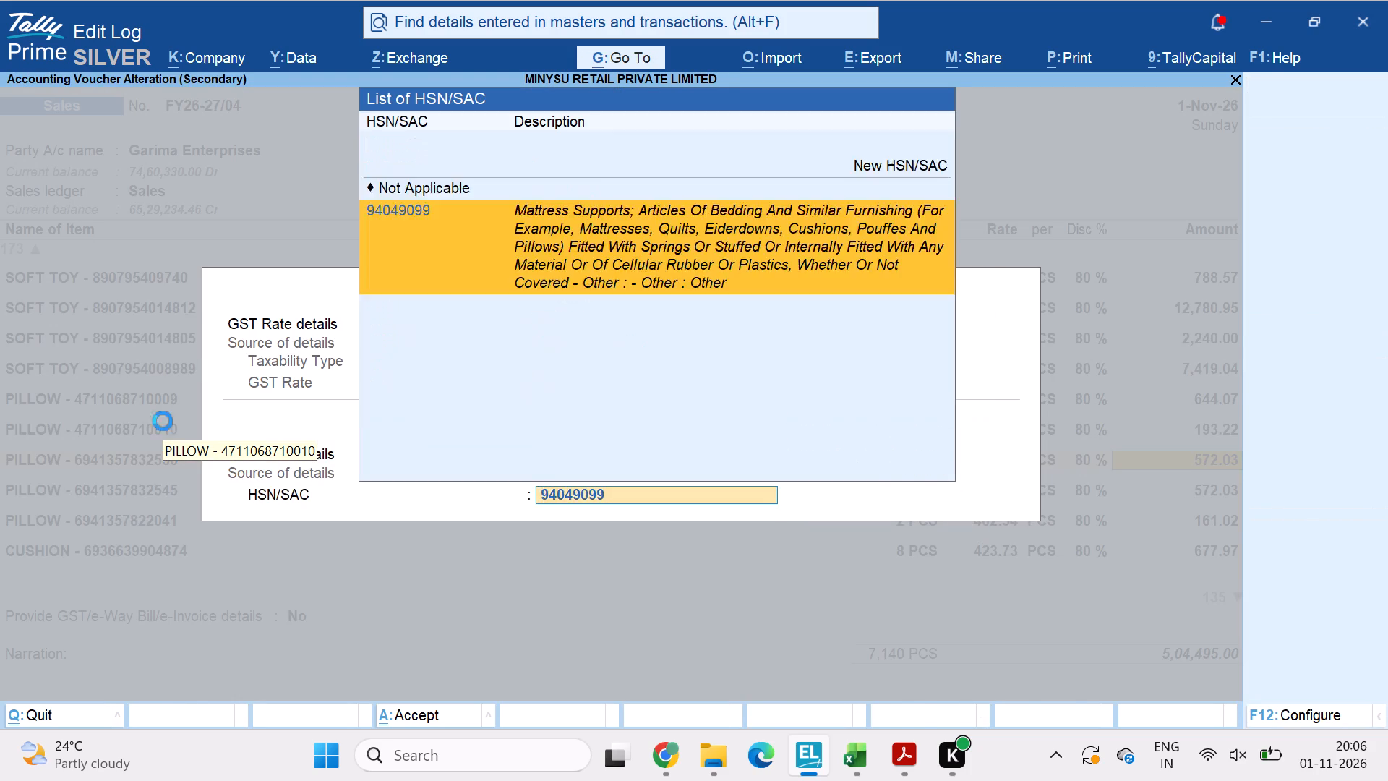
key(Return)
key(Return)
key(Return)
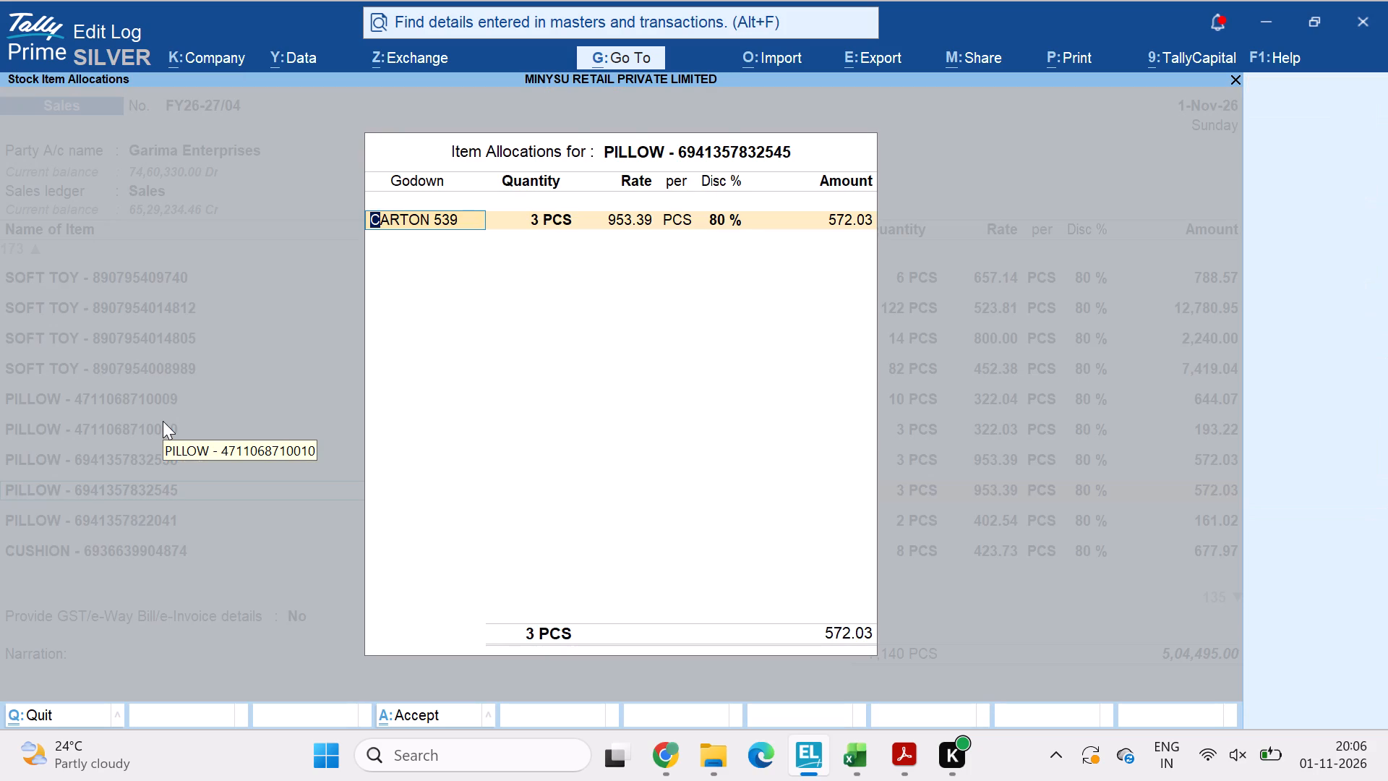
key(ctrl+a)
key(Return)
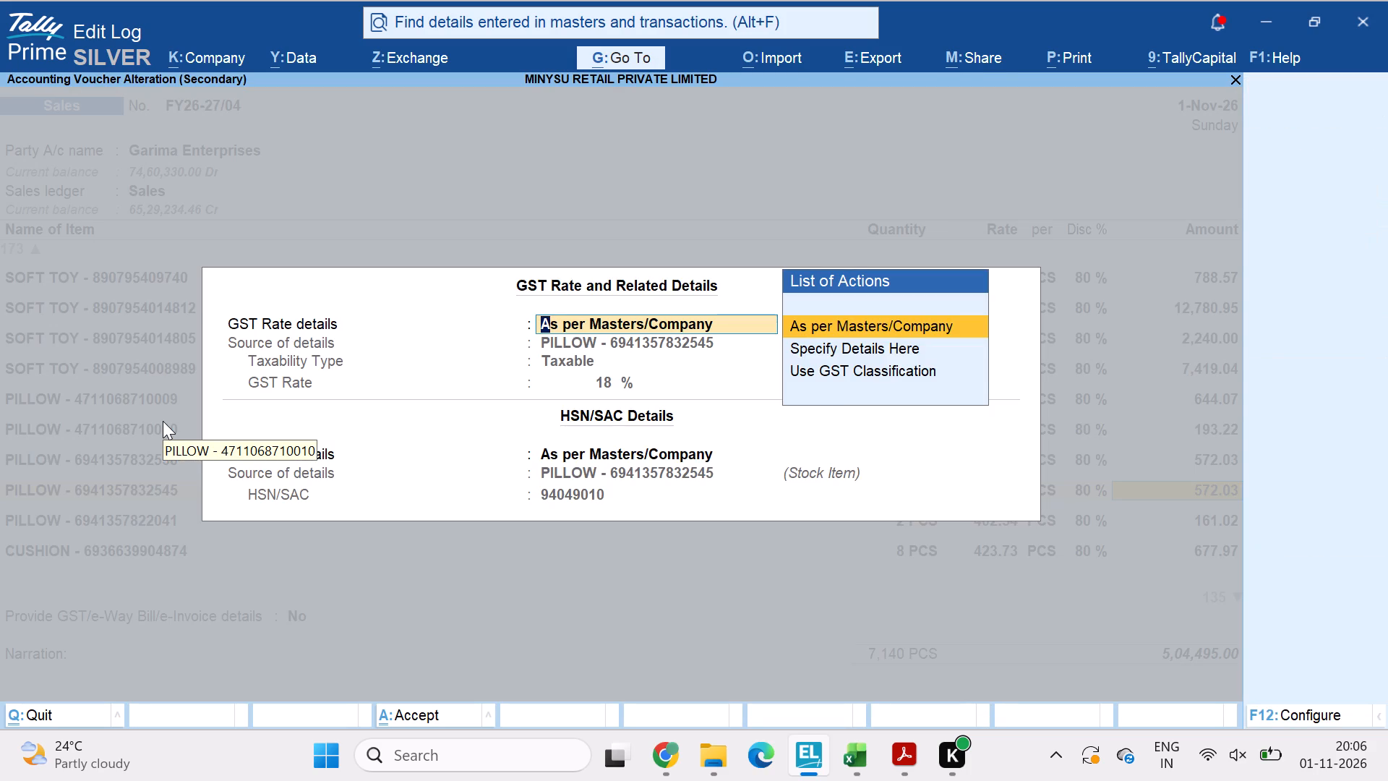
key(Return)
key(Down)
key(Return)
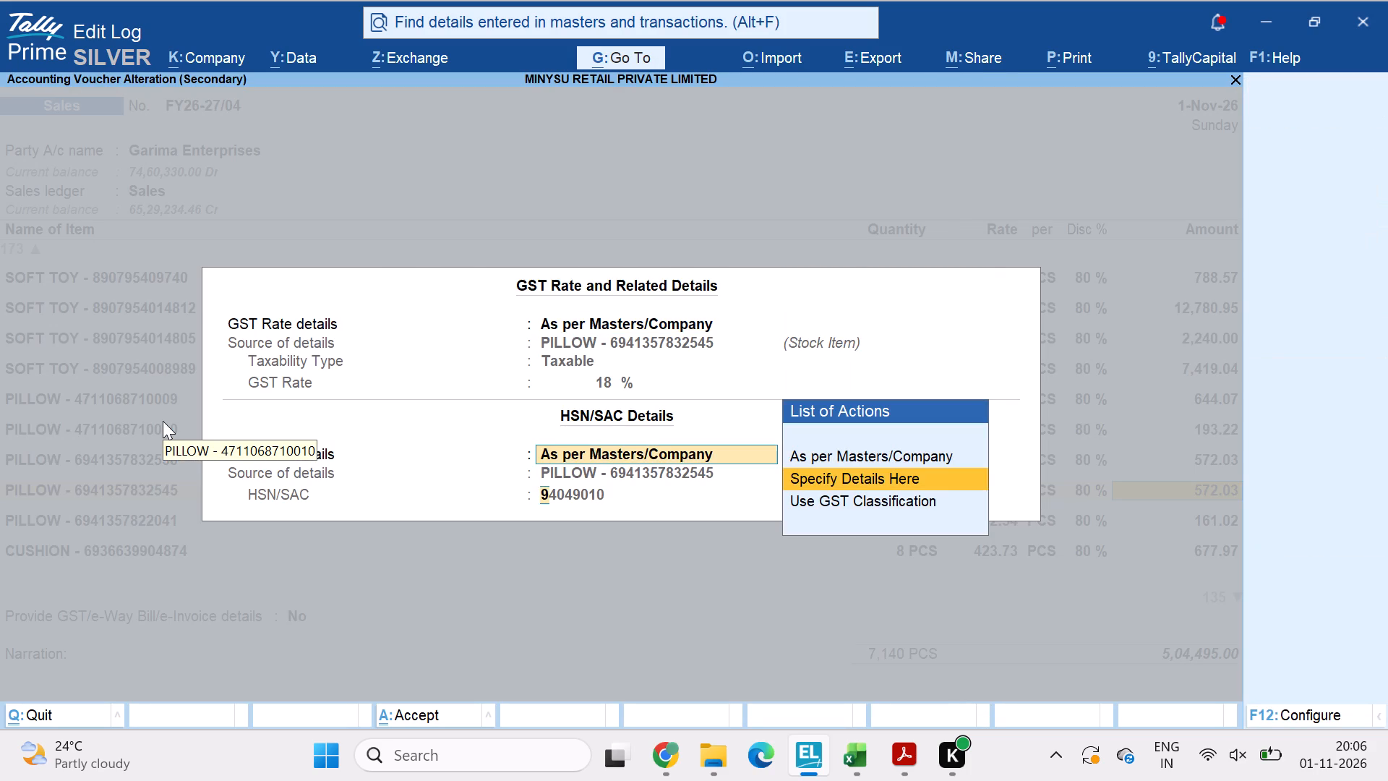
key(ctrl+v)
key(Return)
key(Return)
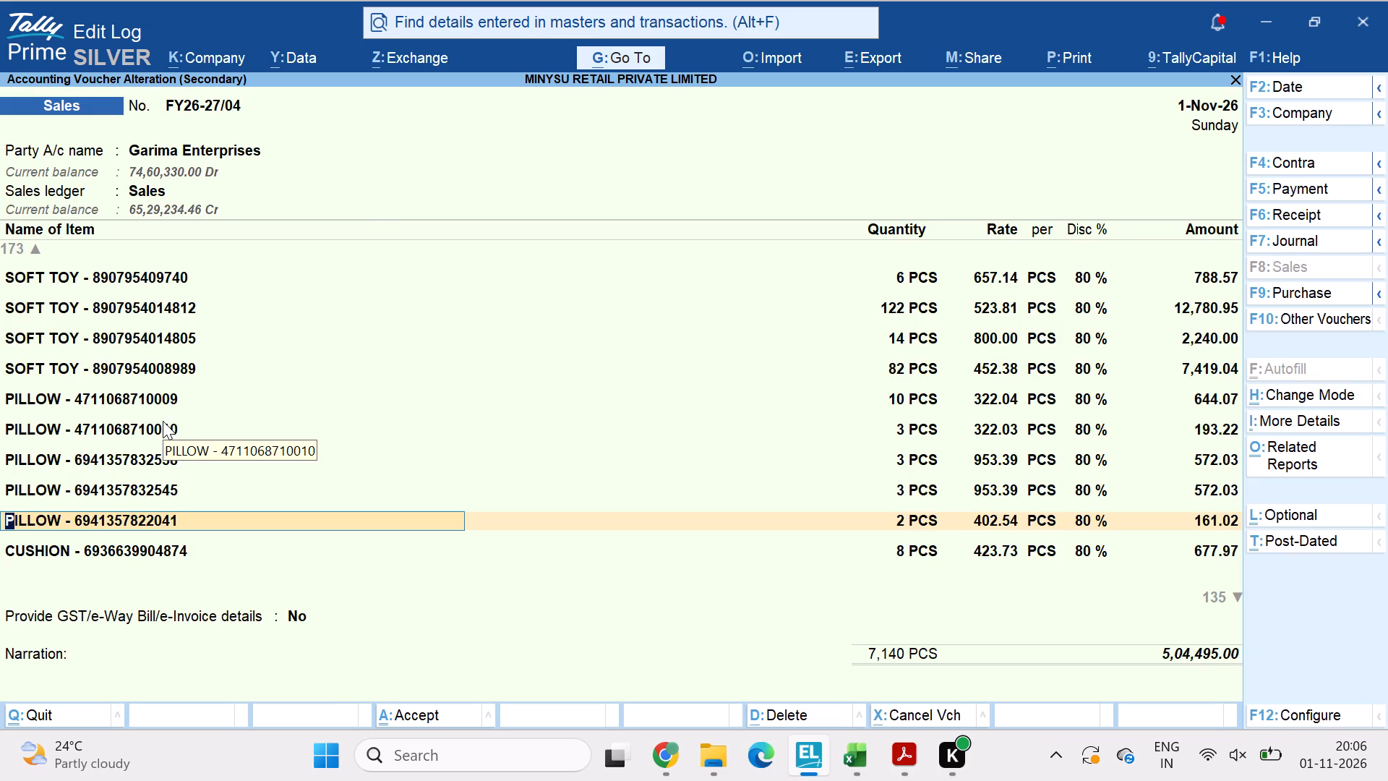
key(ctrl+a)
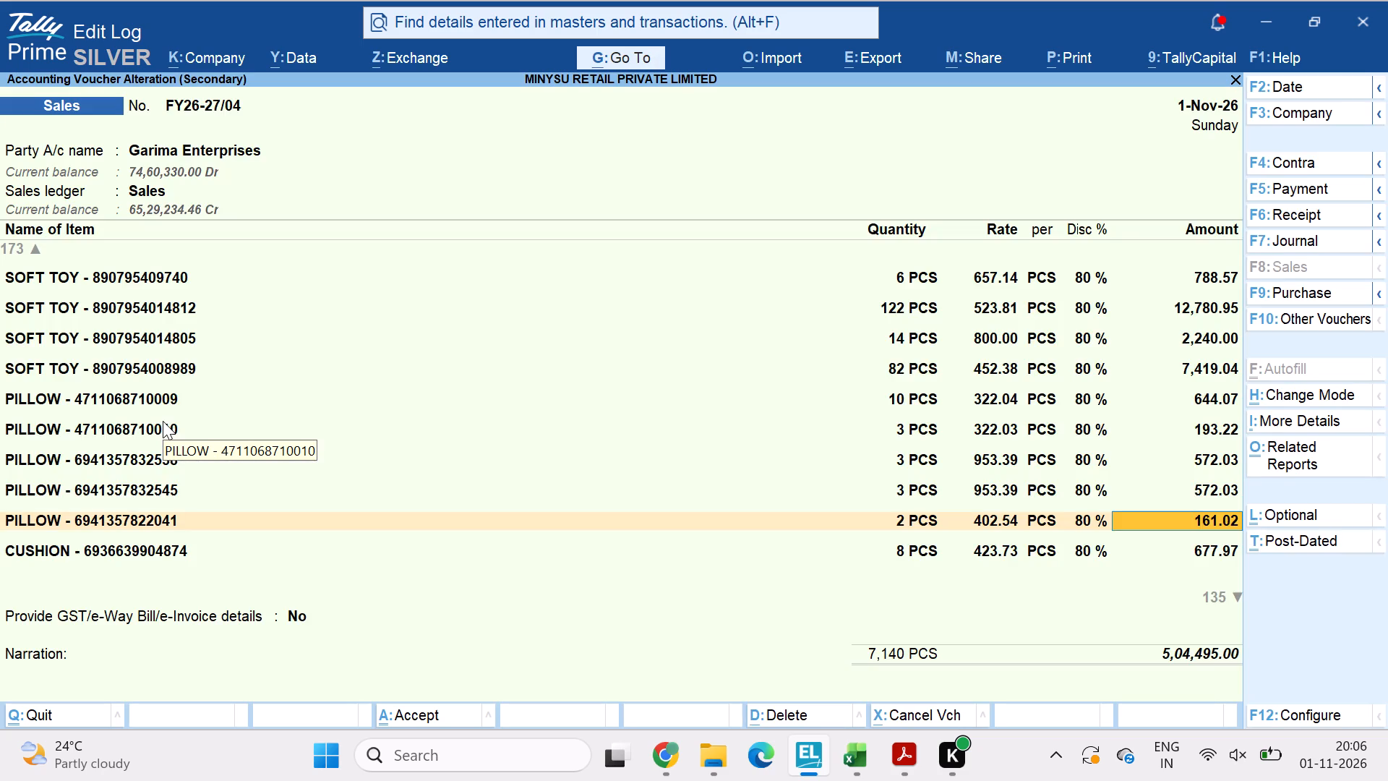
key(Return)
key(Return)
key(Down)
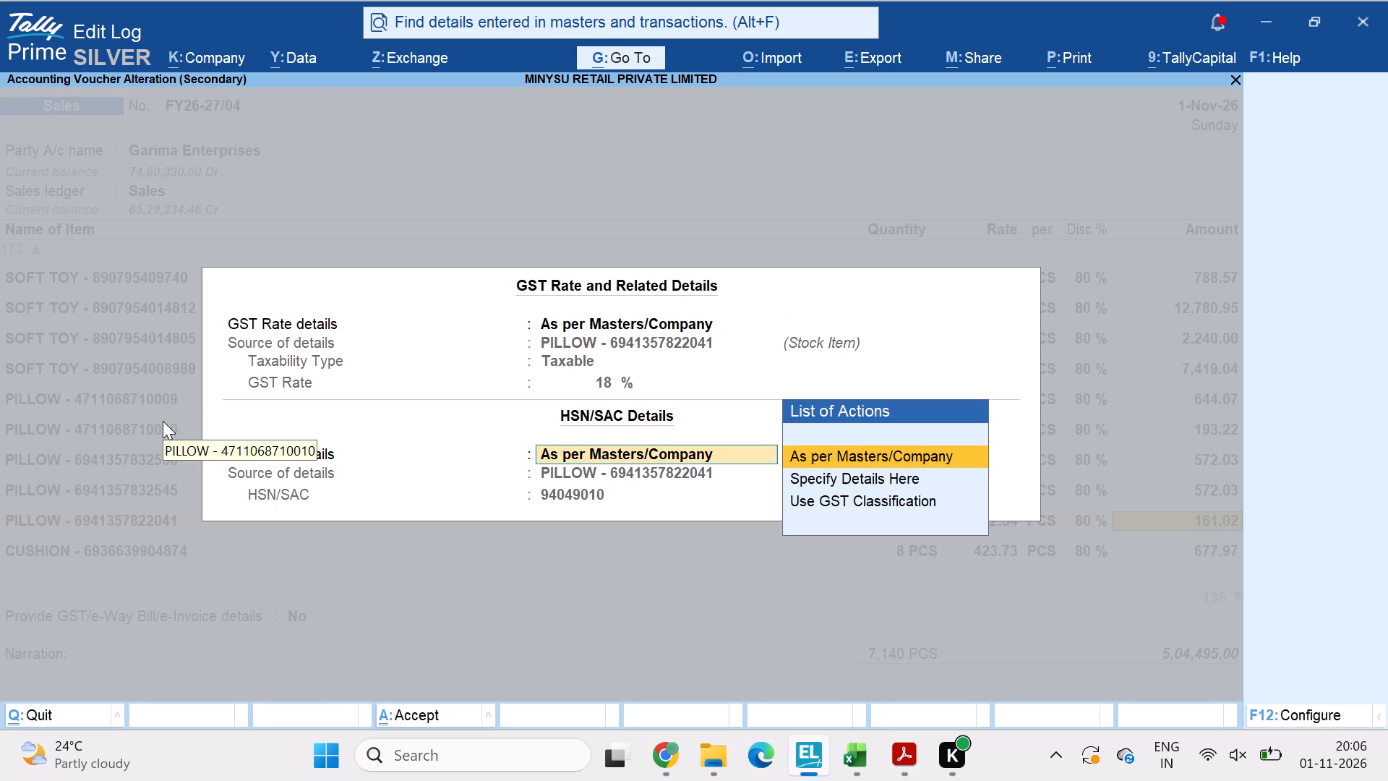
key(Return)
key(ctrl+v)
key(Return)
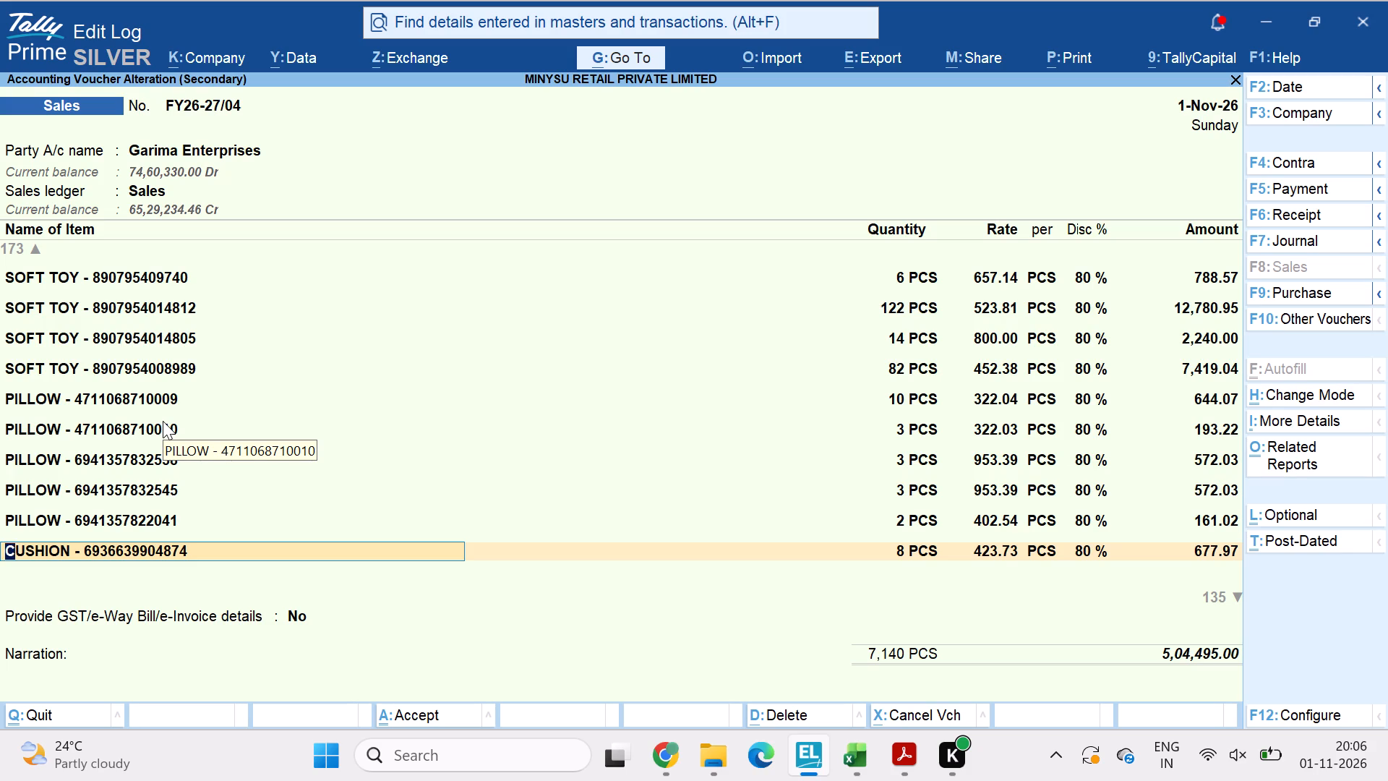
Set Provide GST/e-Way Bill/e-Invoice details to Yes and accept the e-Invoice details with Silligodi as the bill-to and ship-to place.
key(Return)
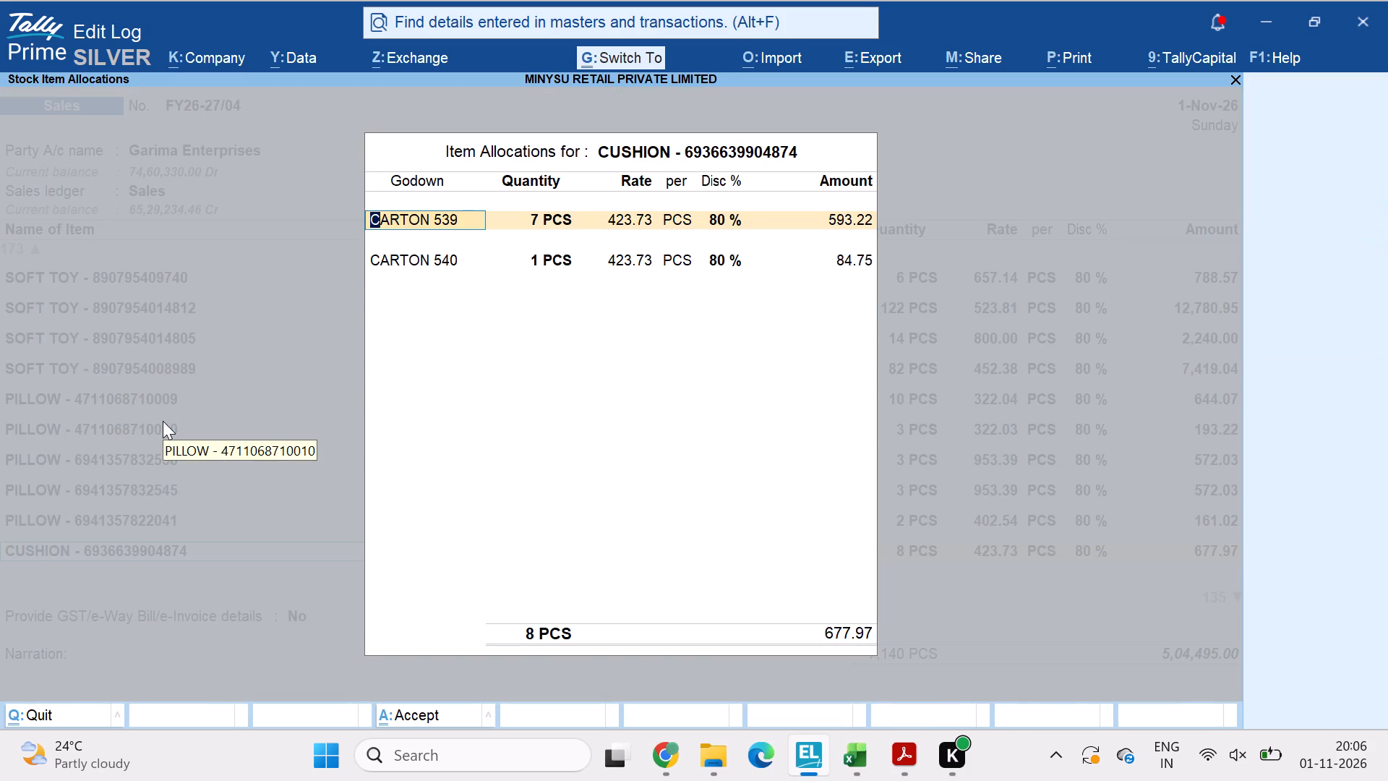
key(ctrl+a)
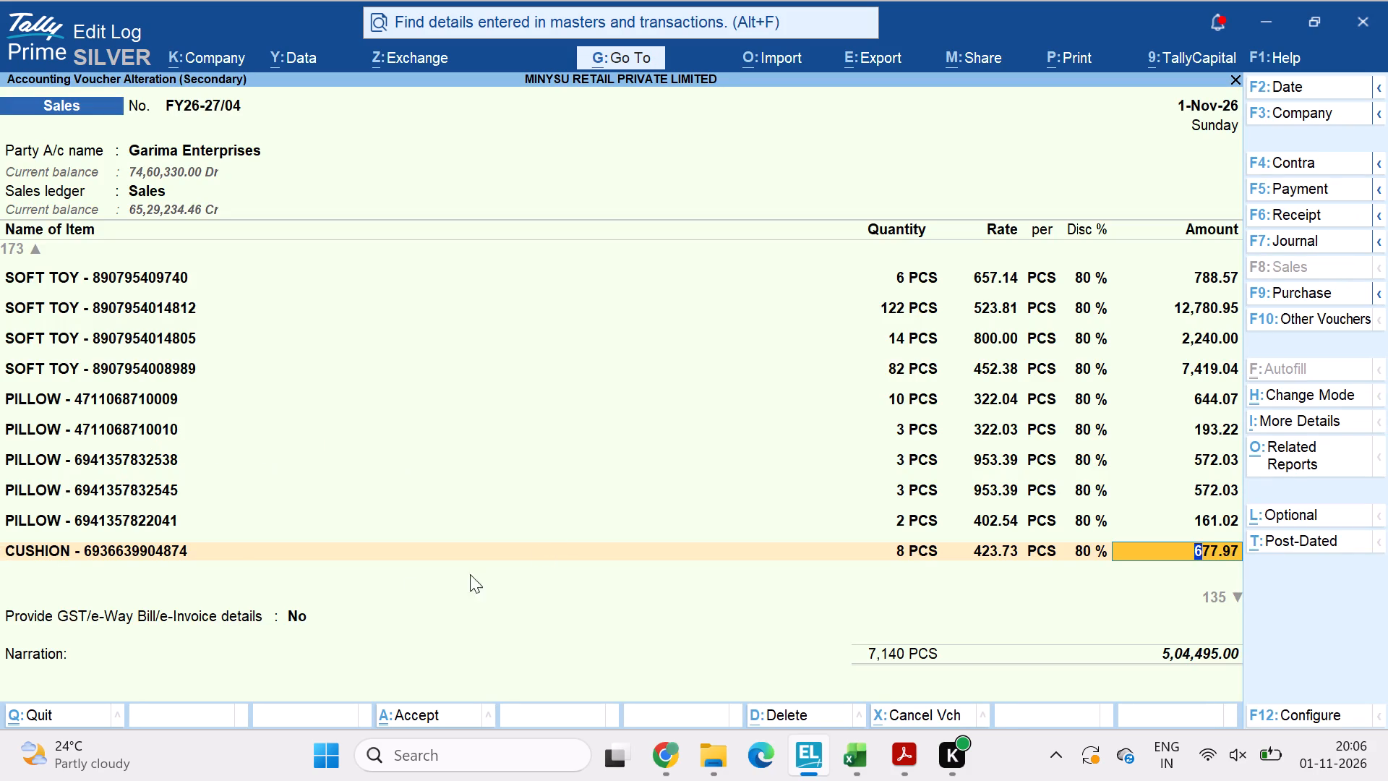
click(299, 609)
key(Down)
key(Return)
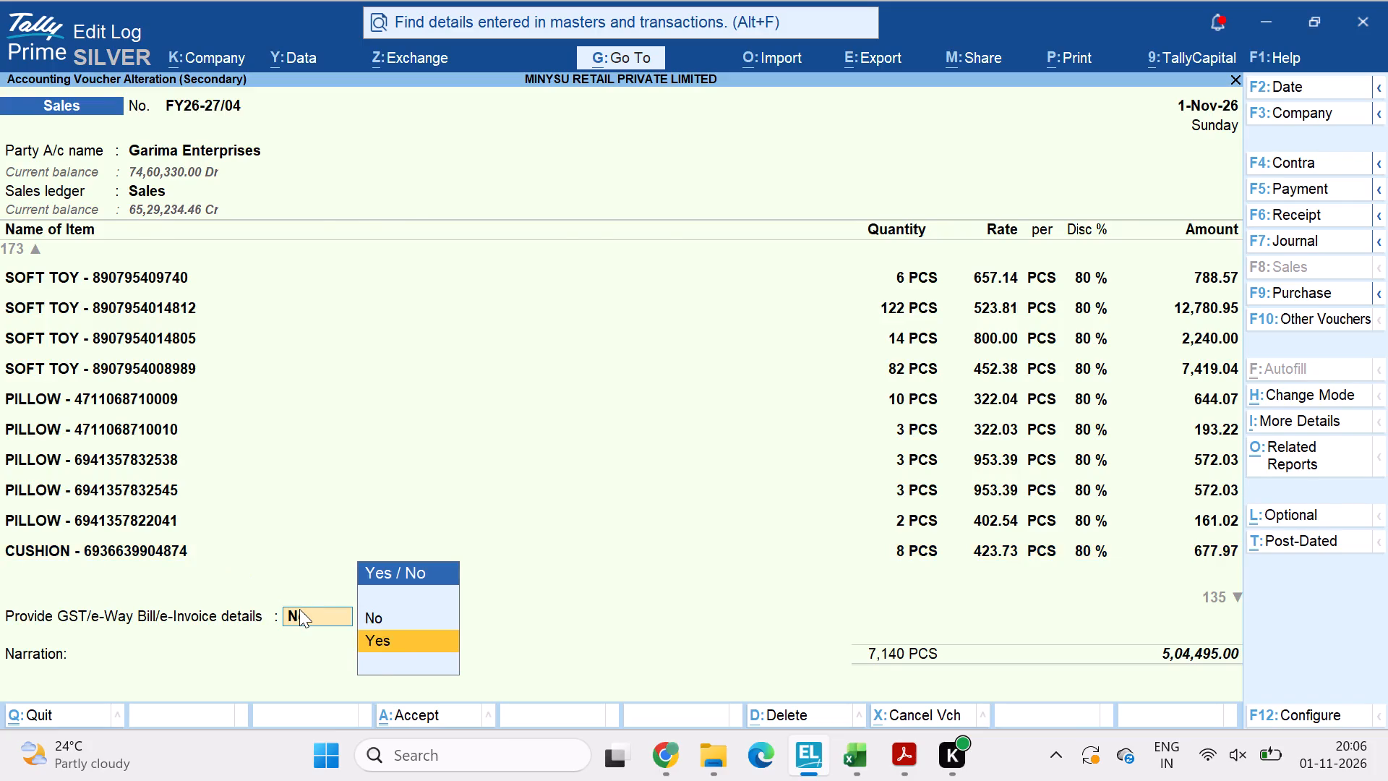
key(ctrl+a)
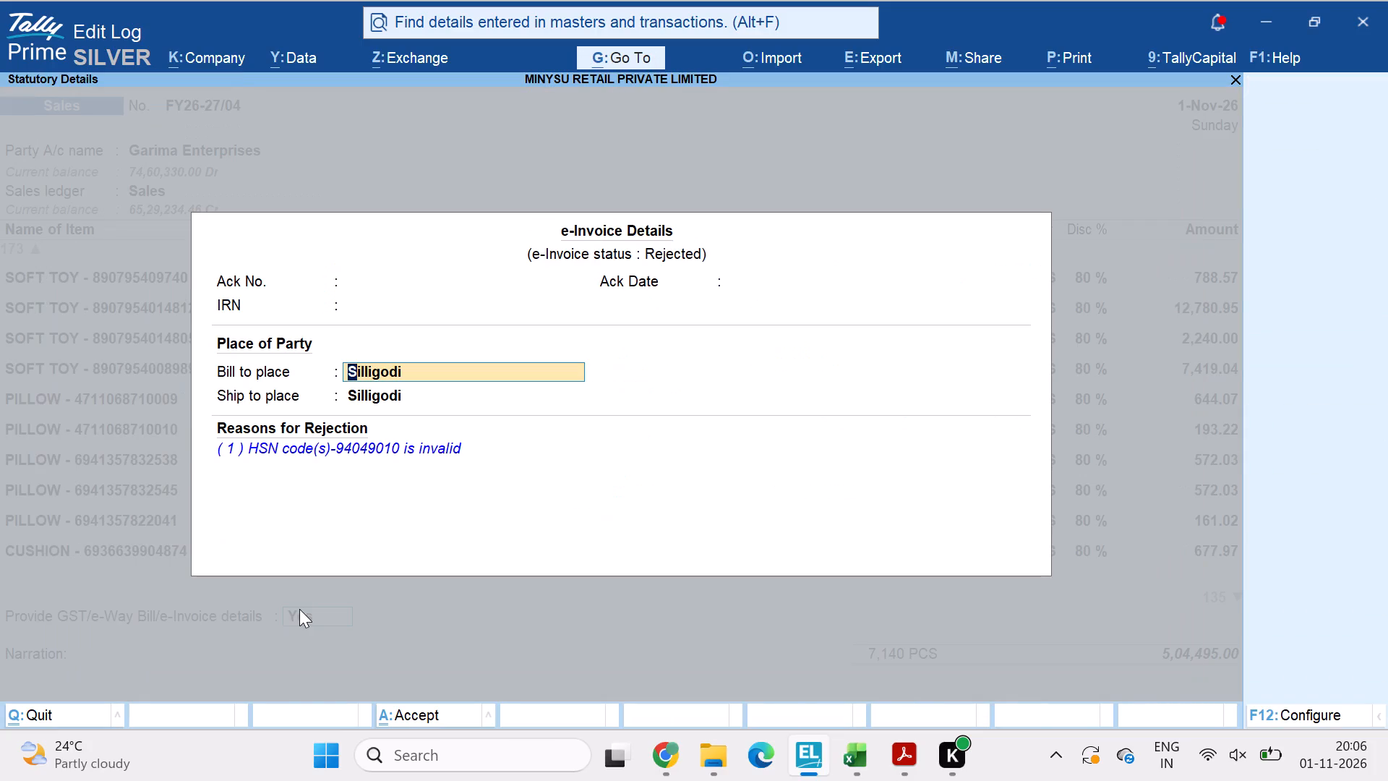
key(ctrl+a)
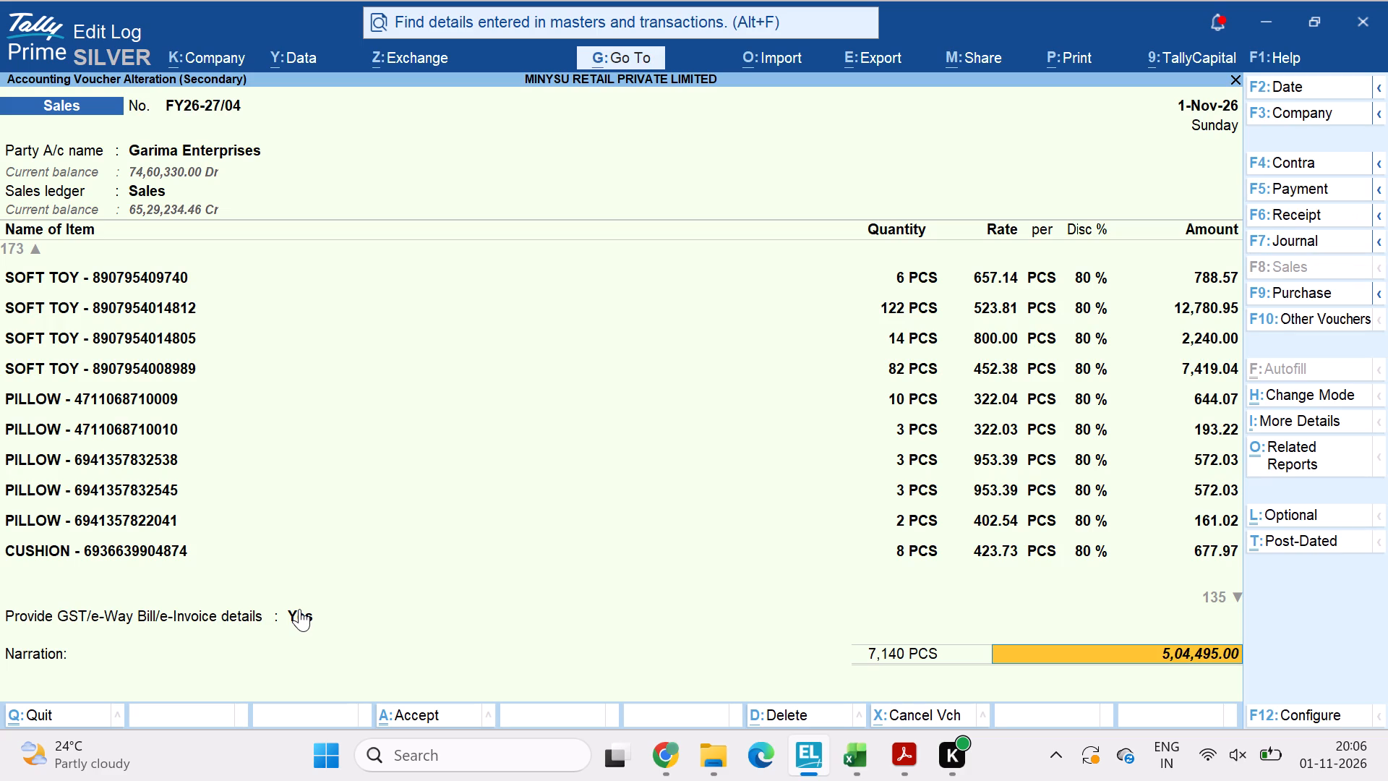
Save the voucher, accepting the modified HSN/SAC details as is to resolve later, and resend it for e-Invoice generation.
key(ctrl+a)
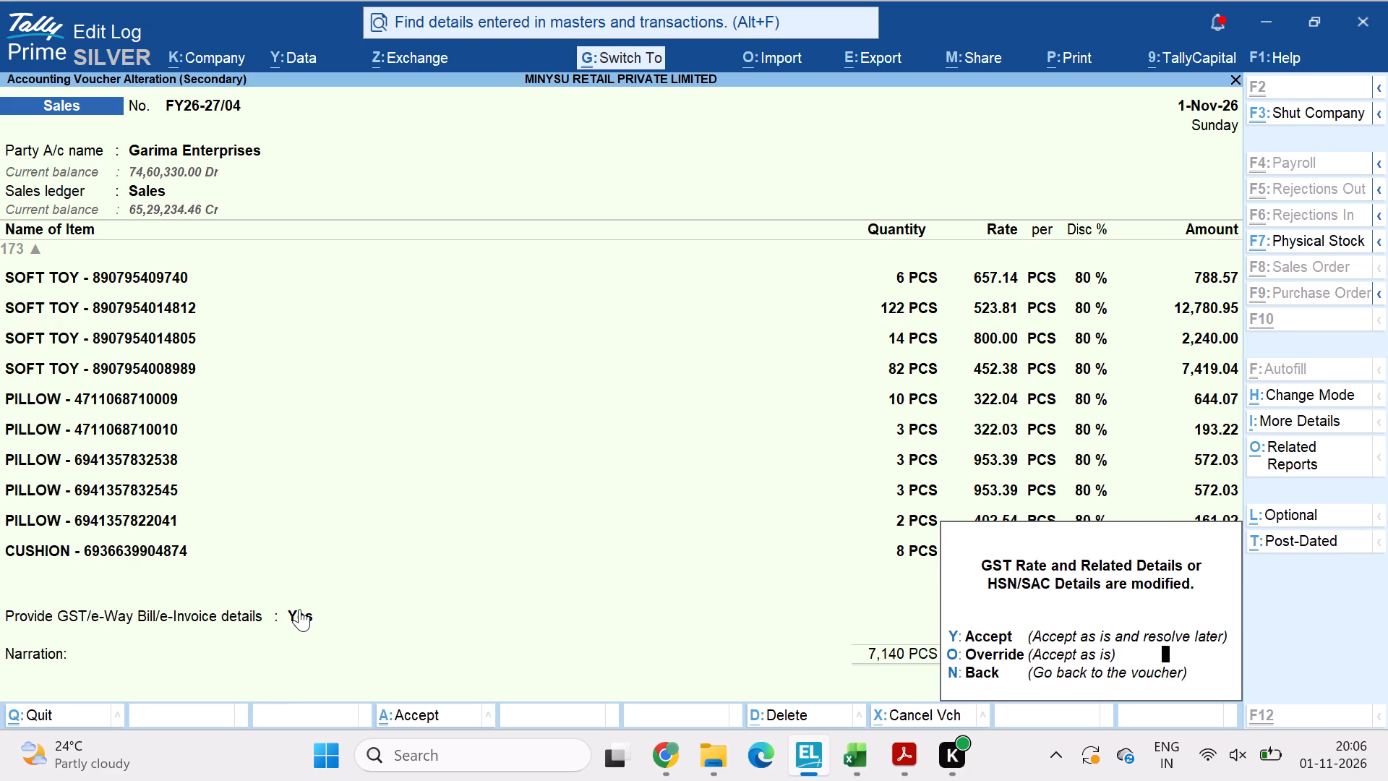
click(1059, 628)
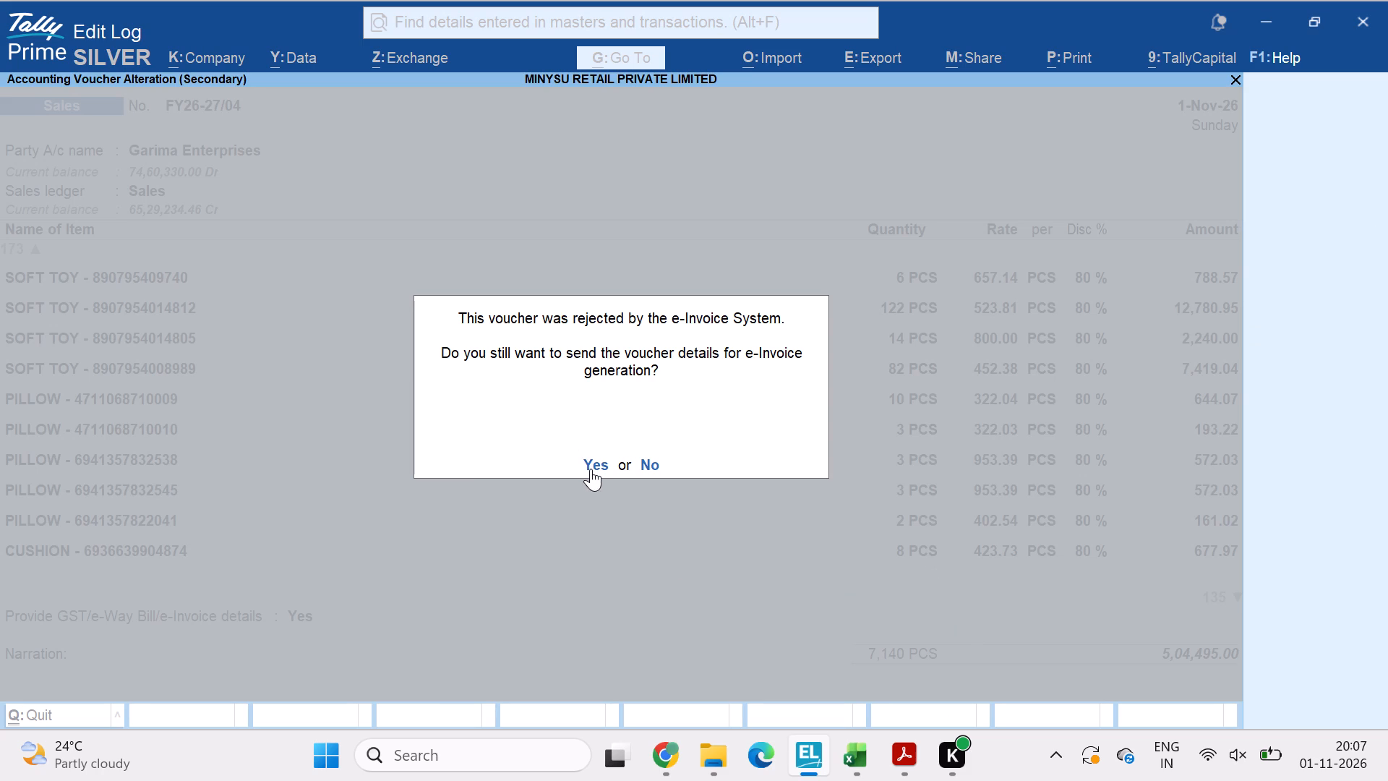
click(591, 469)
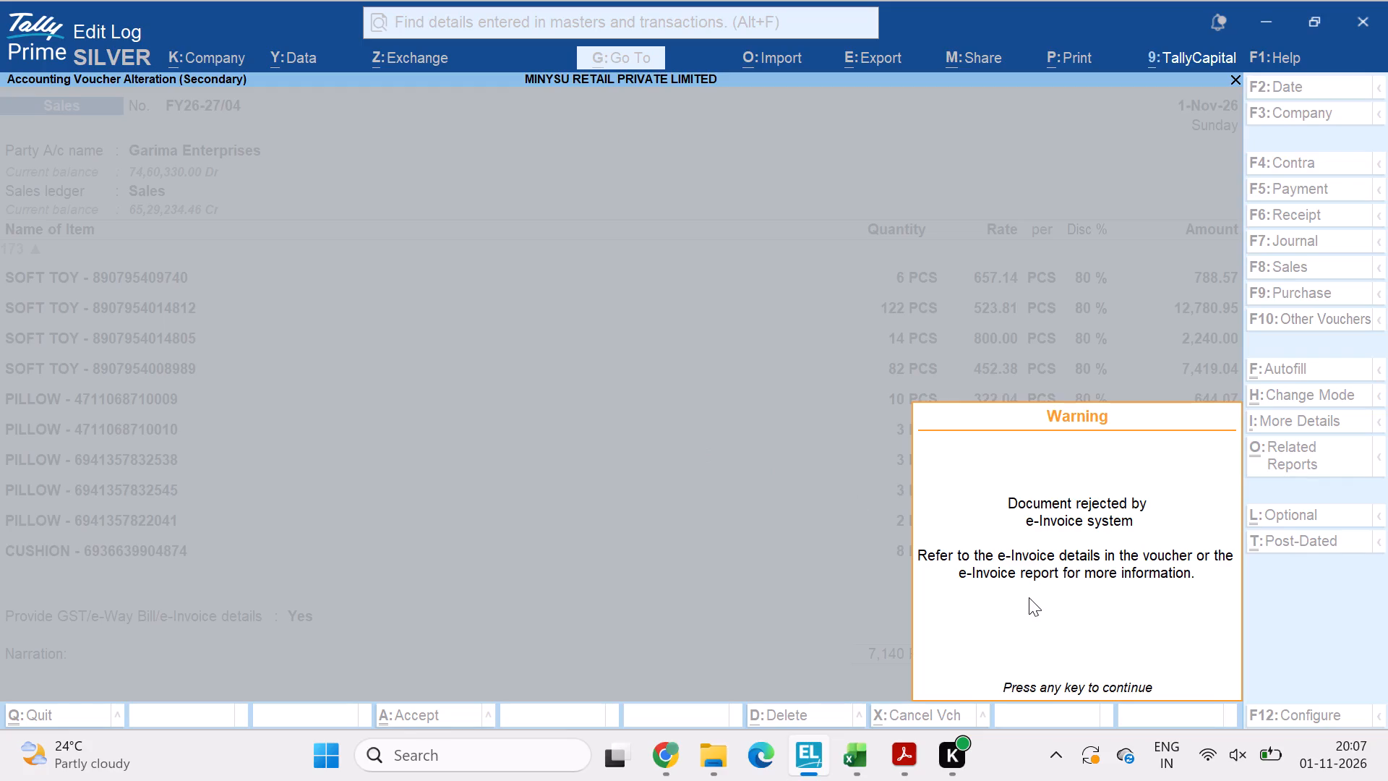
key(Return)
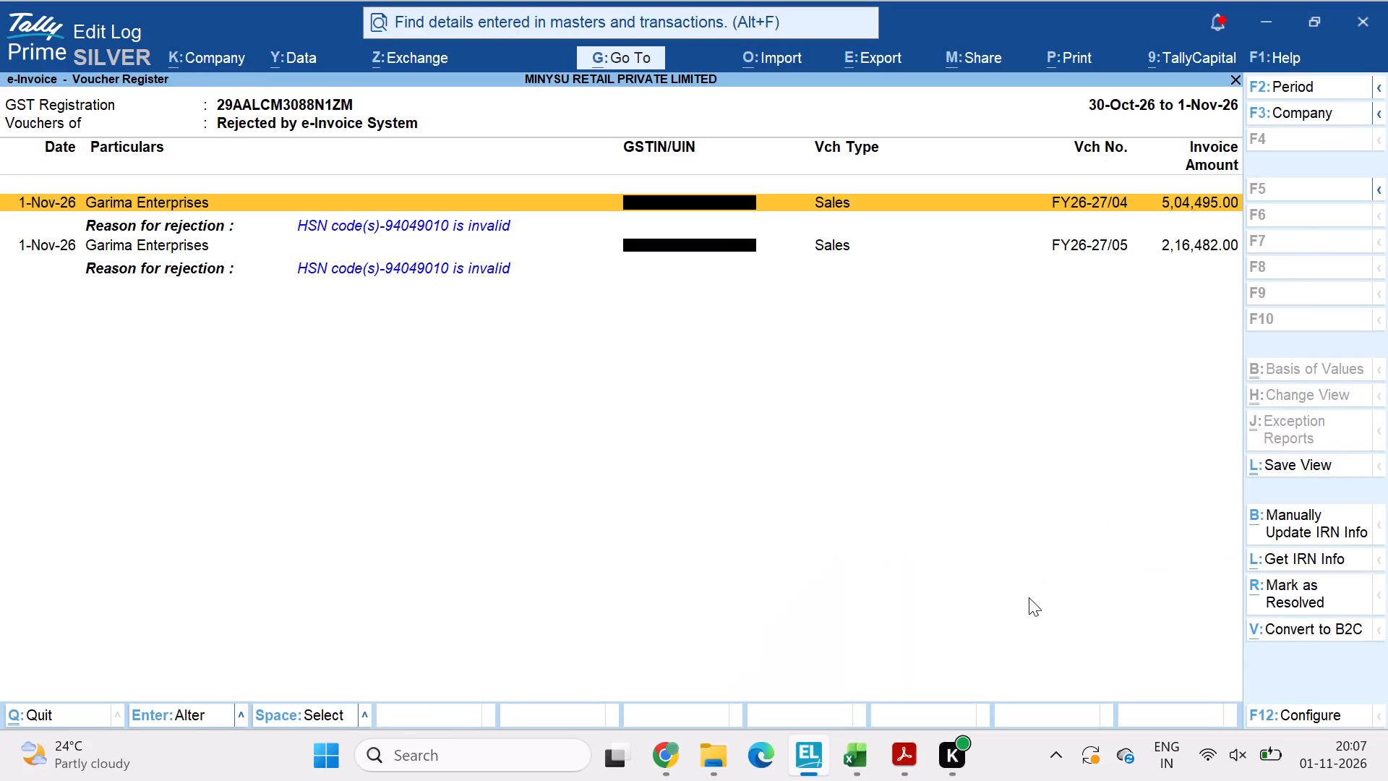
Open rejected sales voucher FY26-27/04 for alteration and locate the PILLOW item lines in its item list.
key(Return)
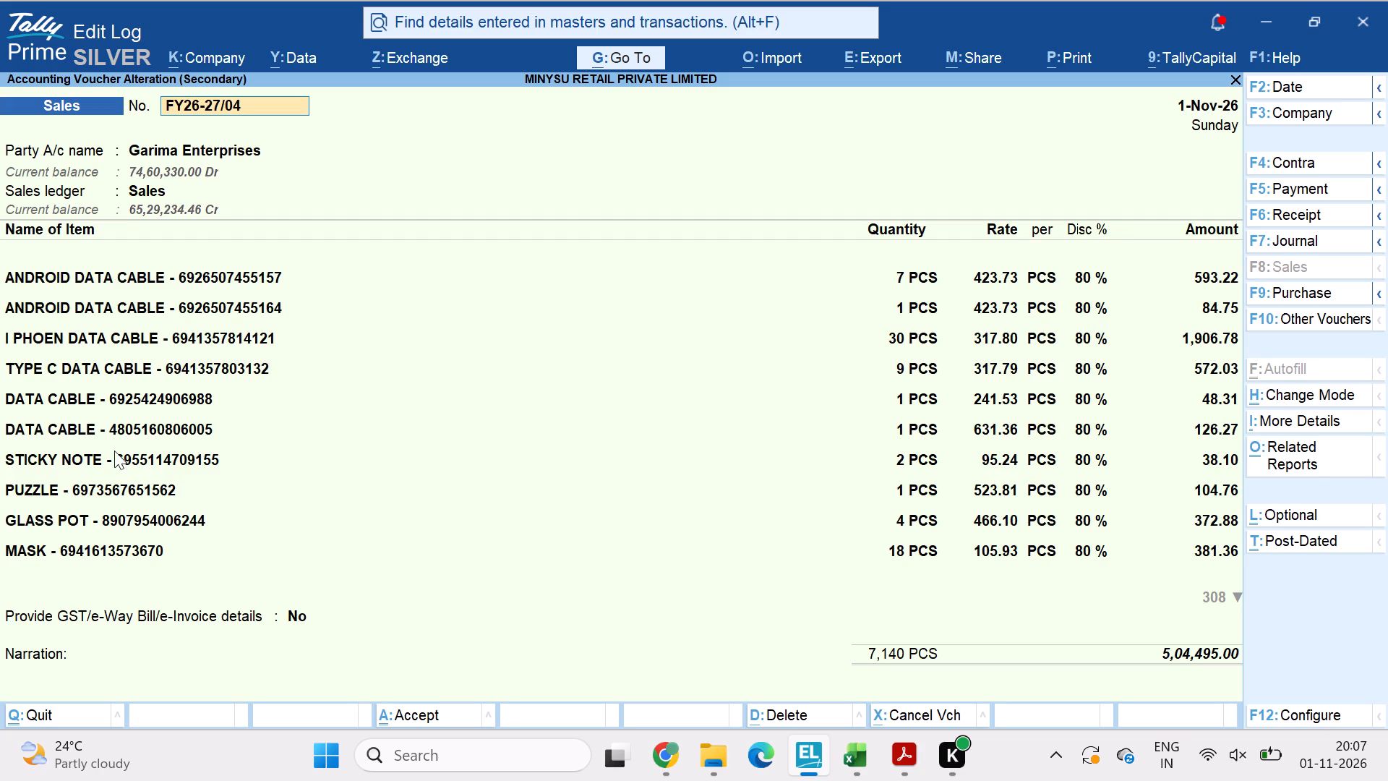
click(181, 432)
key(Return)
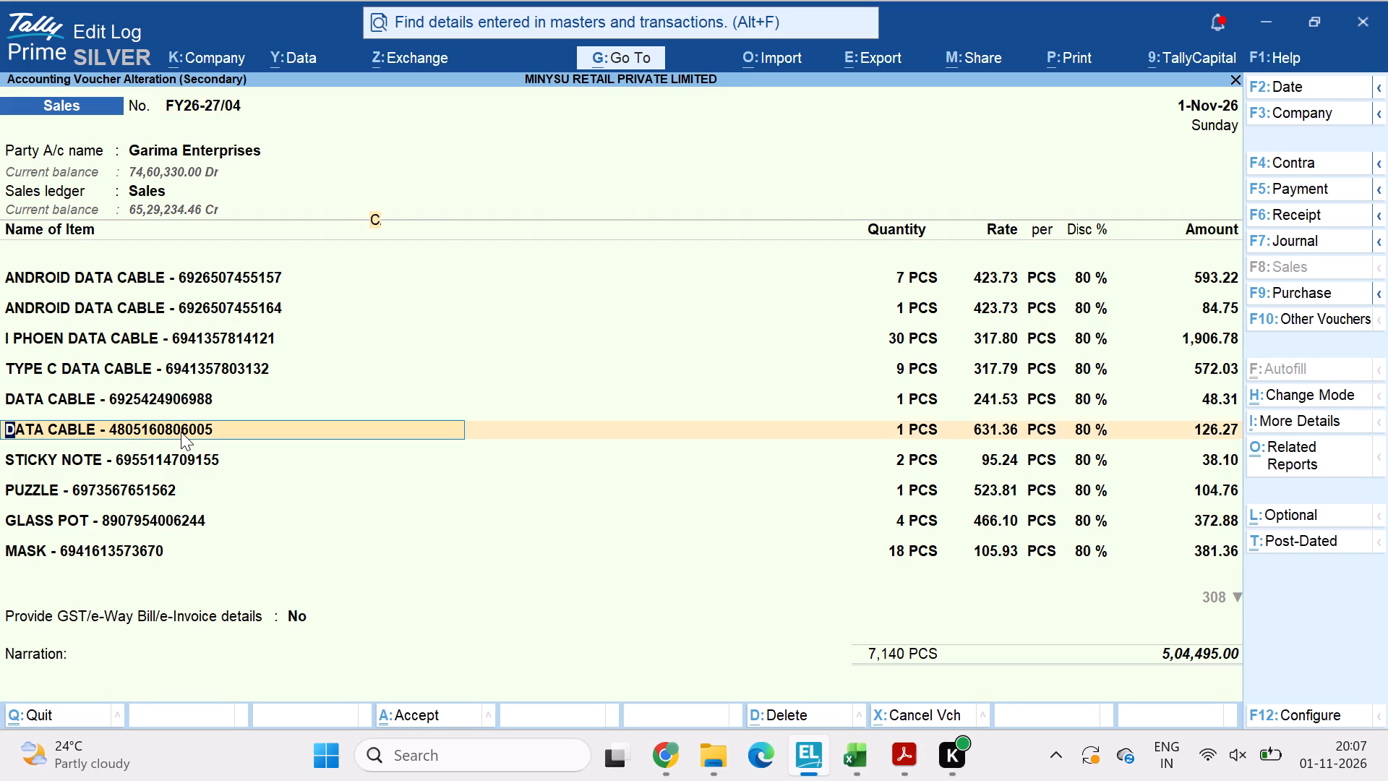
key(ctrl+a)
key(Down)
key(Down)
key(Down)
key(Down)
key(Down)
key(Down)
key(Down)
key(Down)
key(Down)
key(Down)
key(Down)
key(Down)
key(Down)
key(Down)
key(Down)
key(Down)
key(Down)
key(Down)
key(Down)
key(Down)
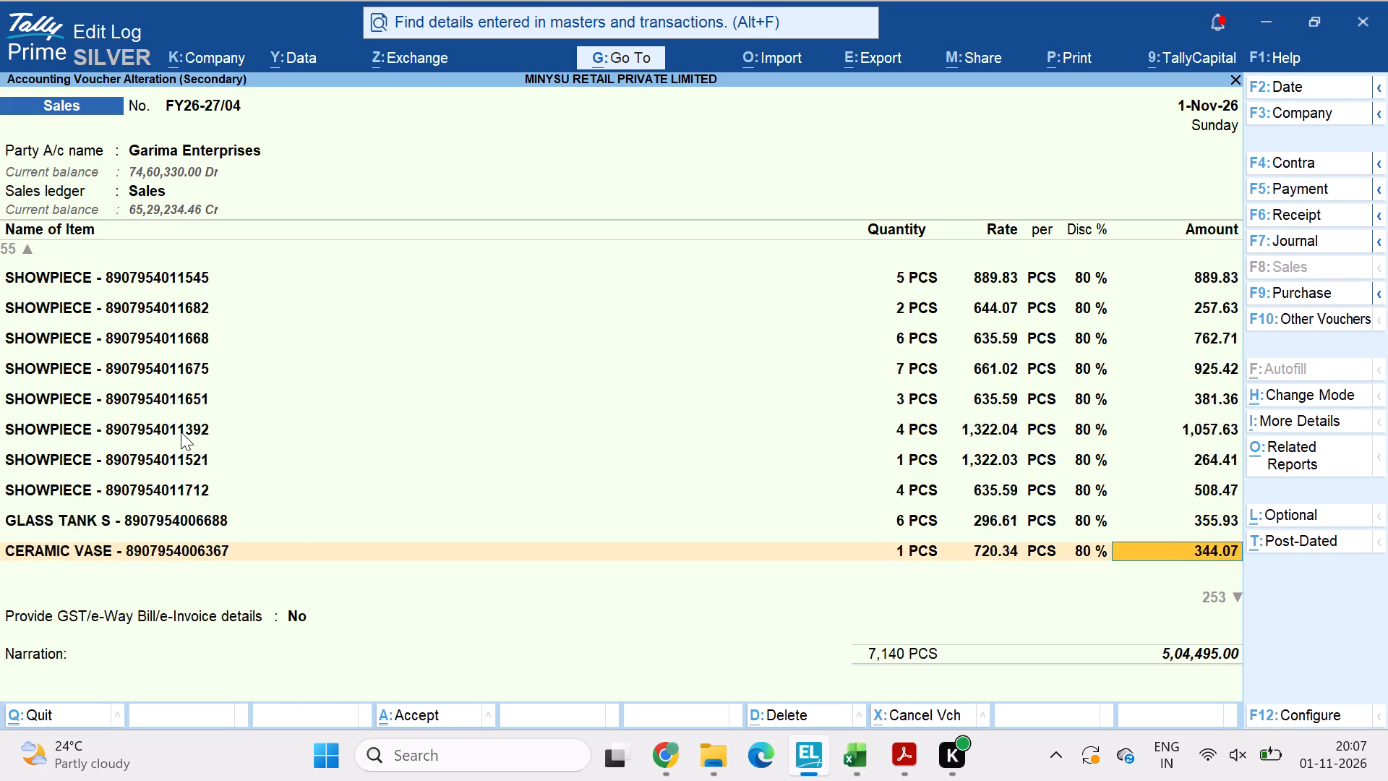
key(Down)
key(Down)
key(Down)
key(Down)
key(Down)
key(Down)
key(Down)
key(Down)
key(Down)
key(Down)
key(Down)
key(Down)
key(Down)
key(Down)
key(Down)
key(Down)
key(Down)
key(Down)
key(Down)
key(Down)
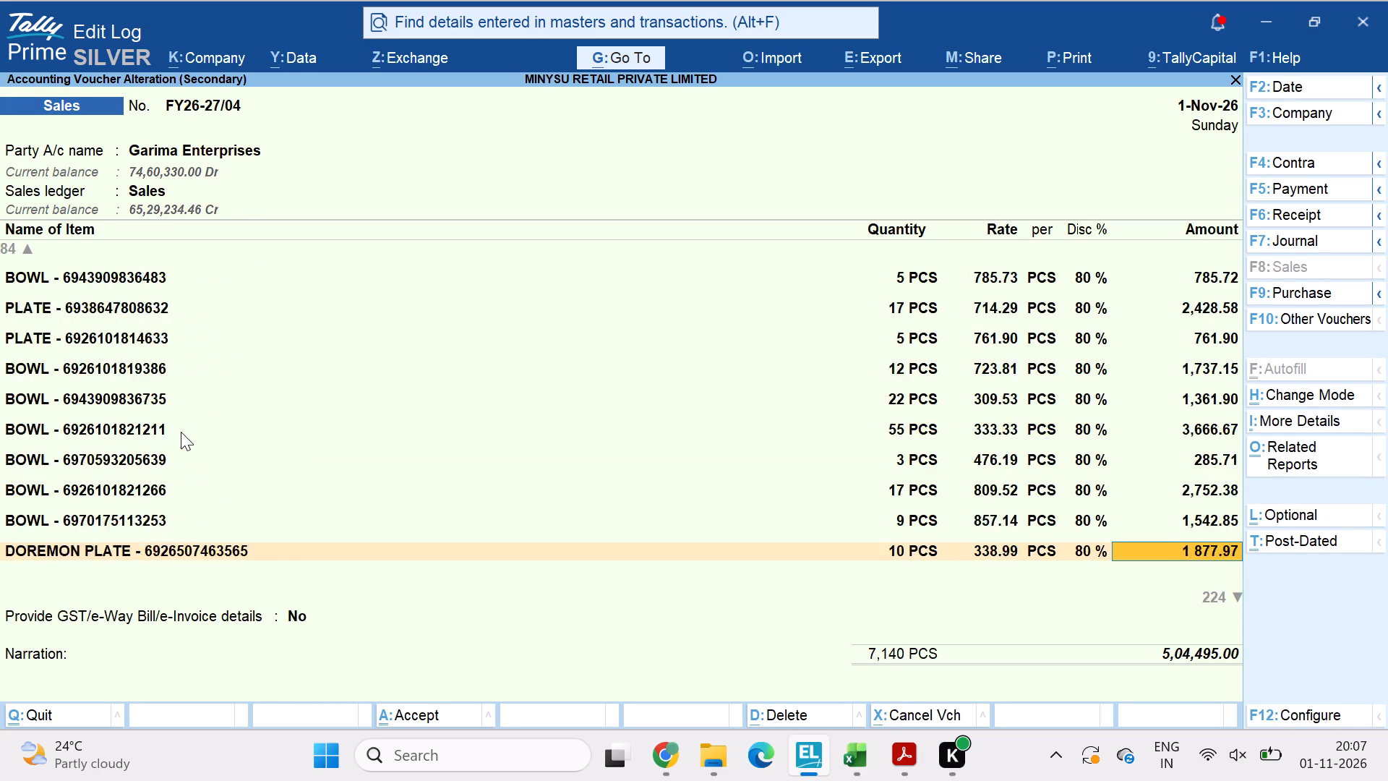
key(Down)
key(Down)
key(Down)
key(Down)
key(Down)
key(Down)
key(Down)
key(Down)
key(Down)
key(Down)
key(Down)
key(Down)
key(Down)
key(Down)
key(Down)
key(Down)
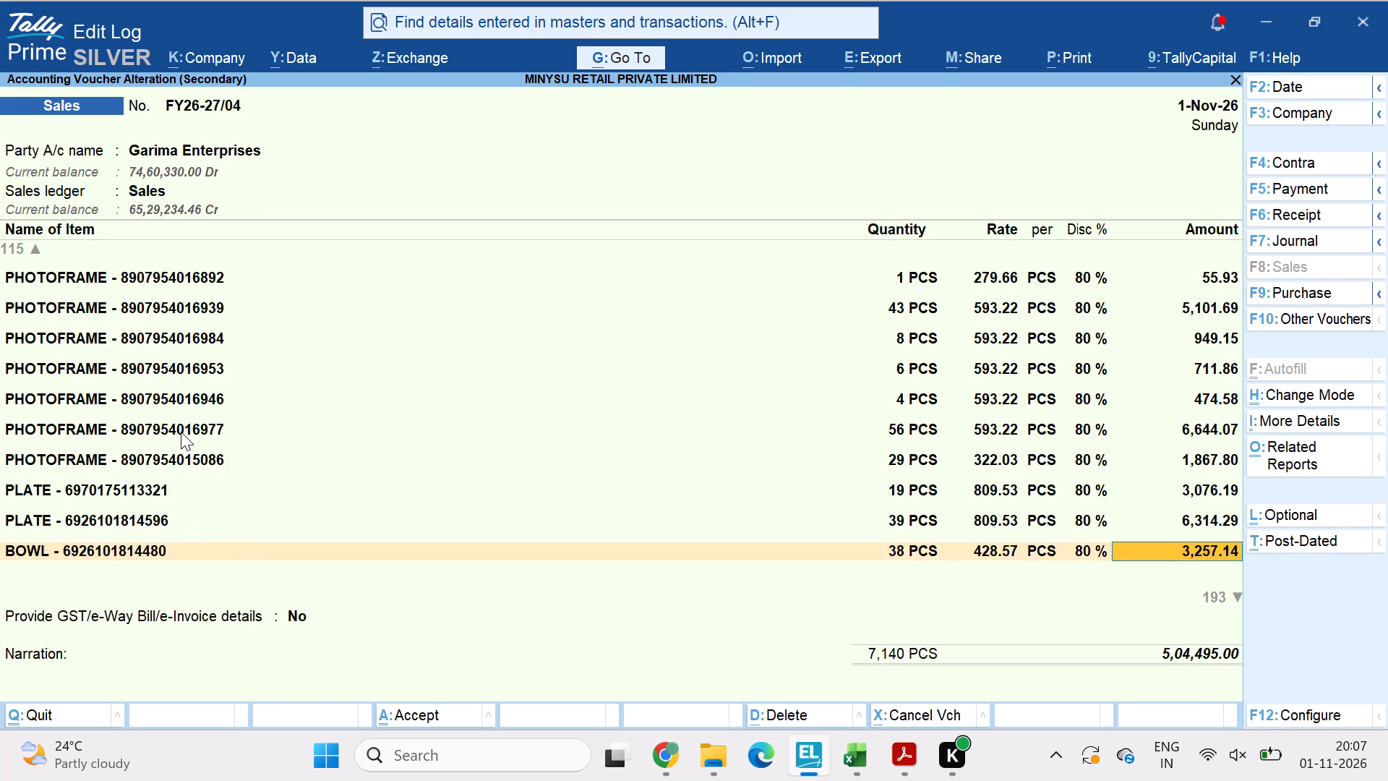
key(Down)
key(Down)
key(Down)
key(Down)
key(Down)
key(Down)
key(Down)
key(Down)
key(Down)
key(Down)
key(Down)
key(Down)
key(Down)
key(Down)
key(Down)
key(Down)
key(Down)
key(Down)
key(Down)
key(Down)
key(Down)
key(Down)
key(Down)
key(Down)
key(Down)
key(Down)
key(Down)
key(Down)
key(Down)
key(Down)
key(Down)
key(Down)
key(Down)
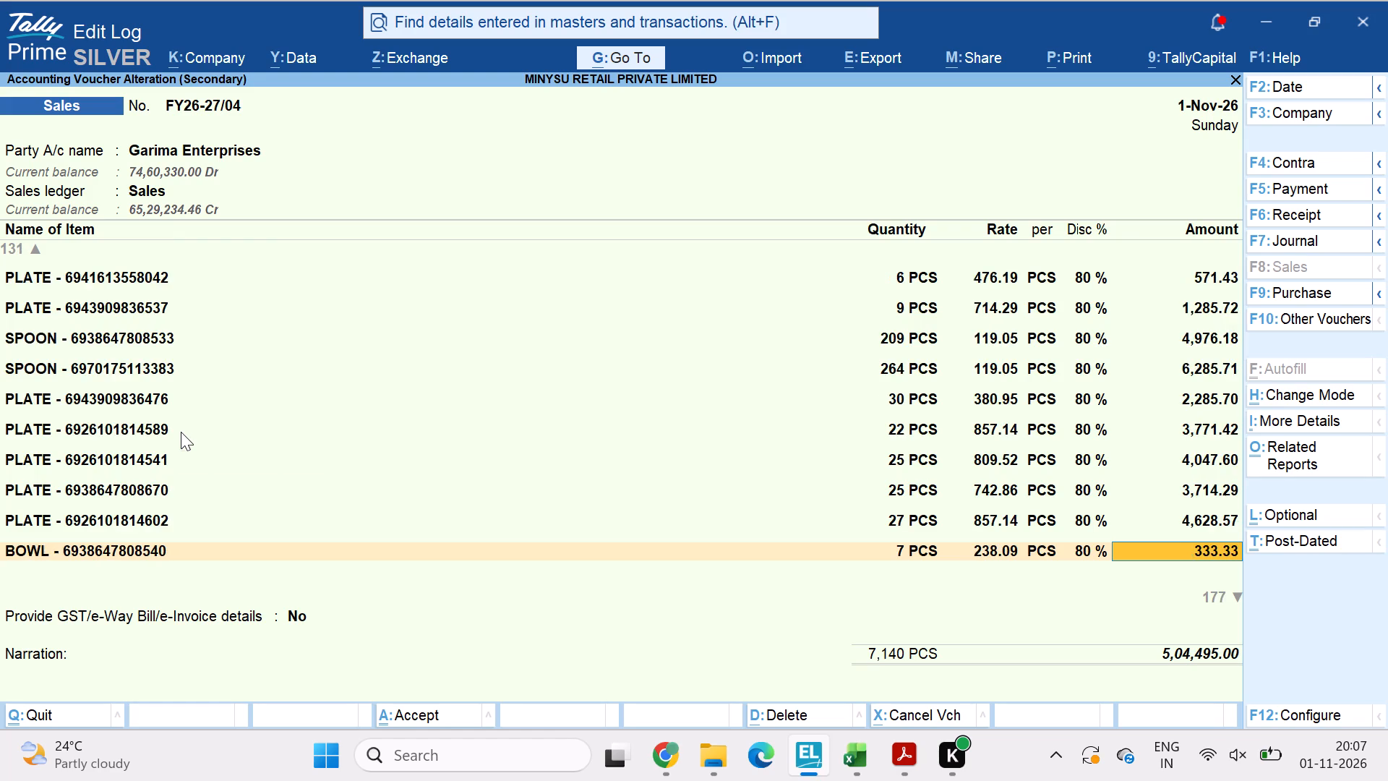
key(Down)
key(Down)
key(Down)
key(Down)
key(Down)
key(Down)
key(Down)
key(Down)
key(Down)
key(Down)
key(Down)
key(Down)
key(Down)
key(Down)
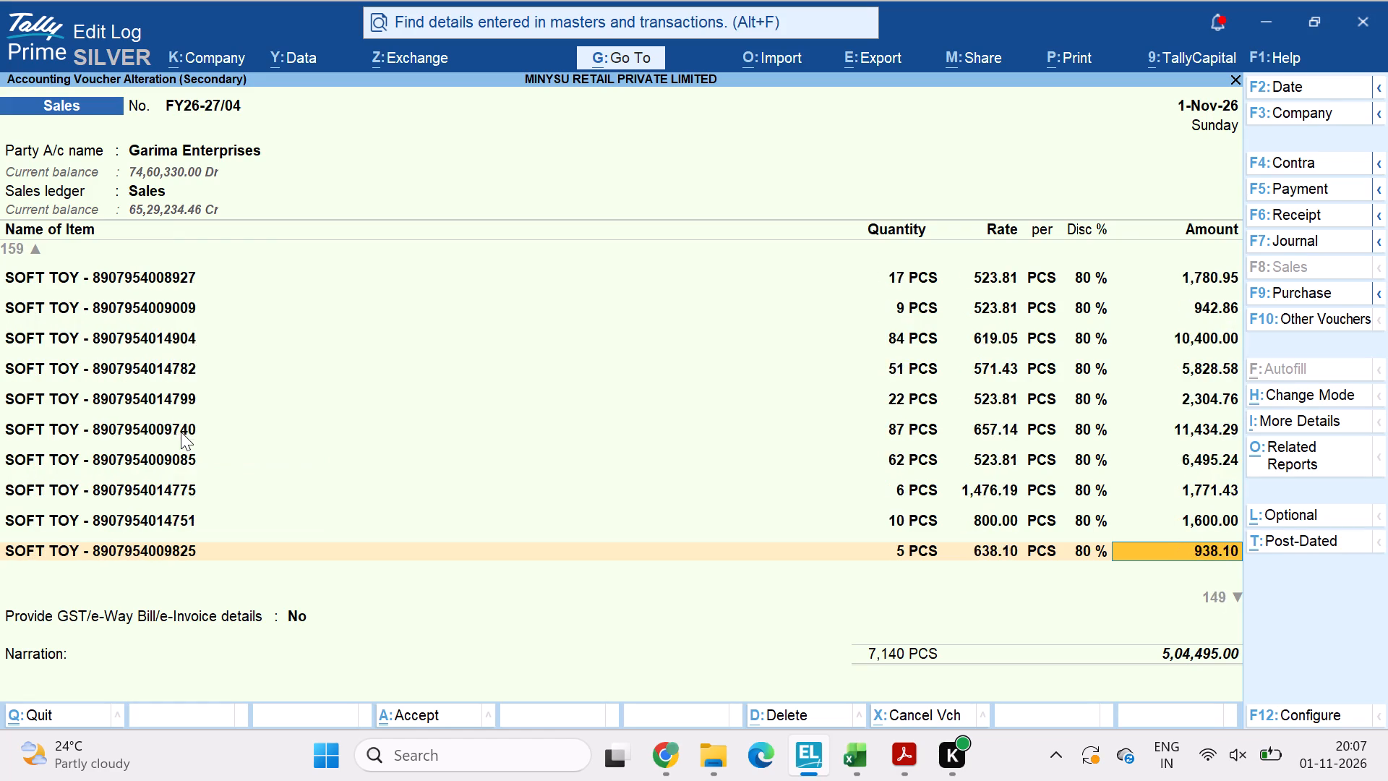
key(Down)
key(Down)
key(Down)
key(Down)
key(Down)
key(Down)
key(Down)
key(Down)
key(Down)
key(Down)
key(Down)
key(Down)
key(Down)
key(Down)
key(Down)
key(Down)
key(Down)
key(Down)
key(Up)
key(Up)
key(Up)
key(Up)
key(Up)
key(Up)
key(Up)
key(Up)
key(Up)
key(Up)
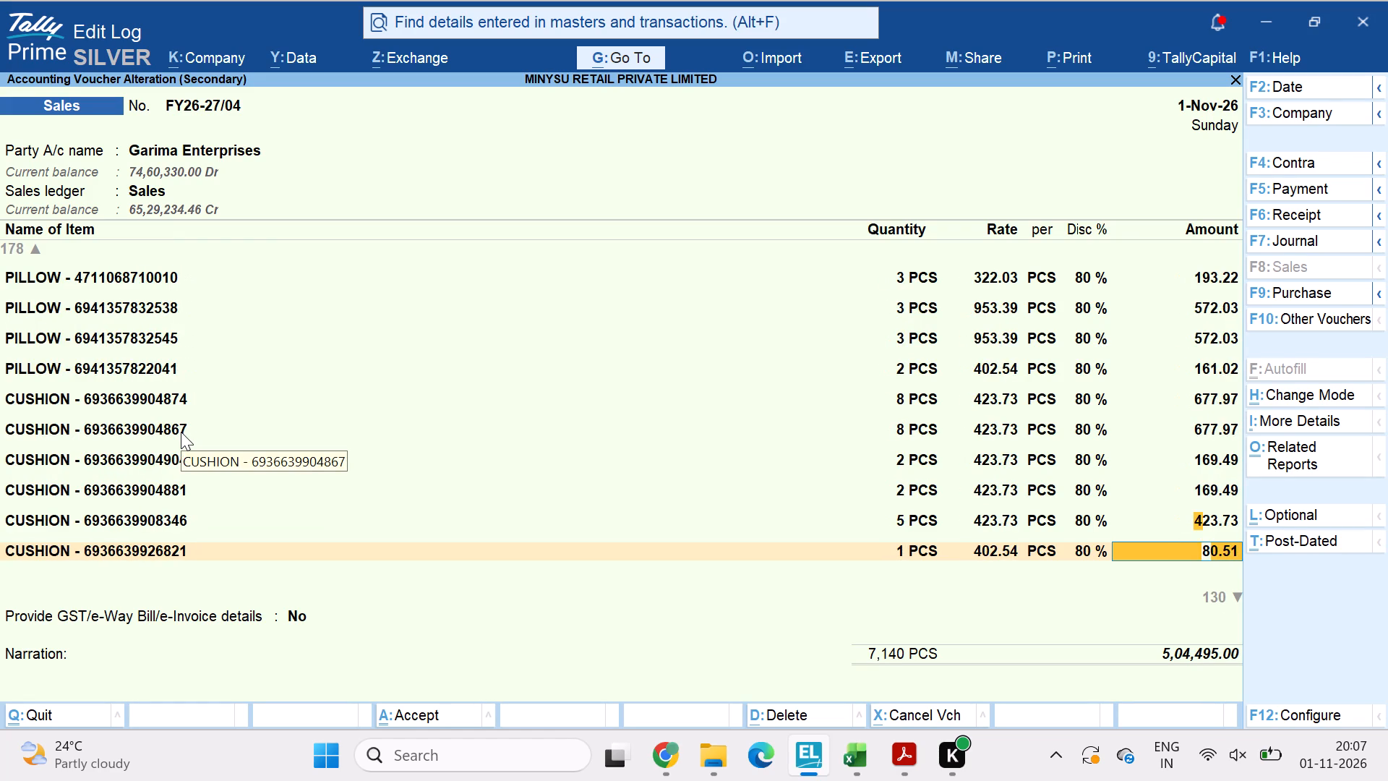
key(Up)
key(Down)
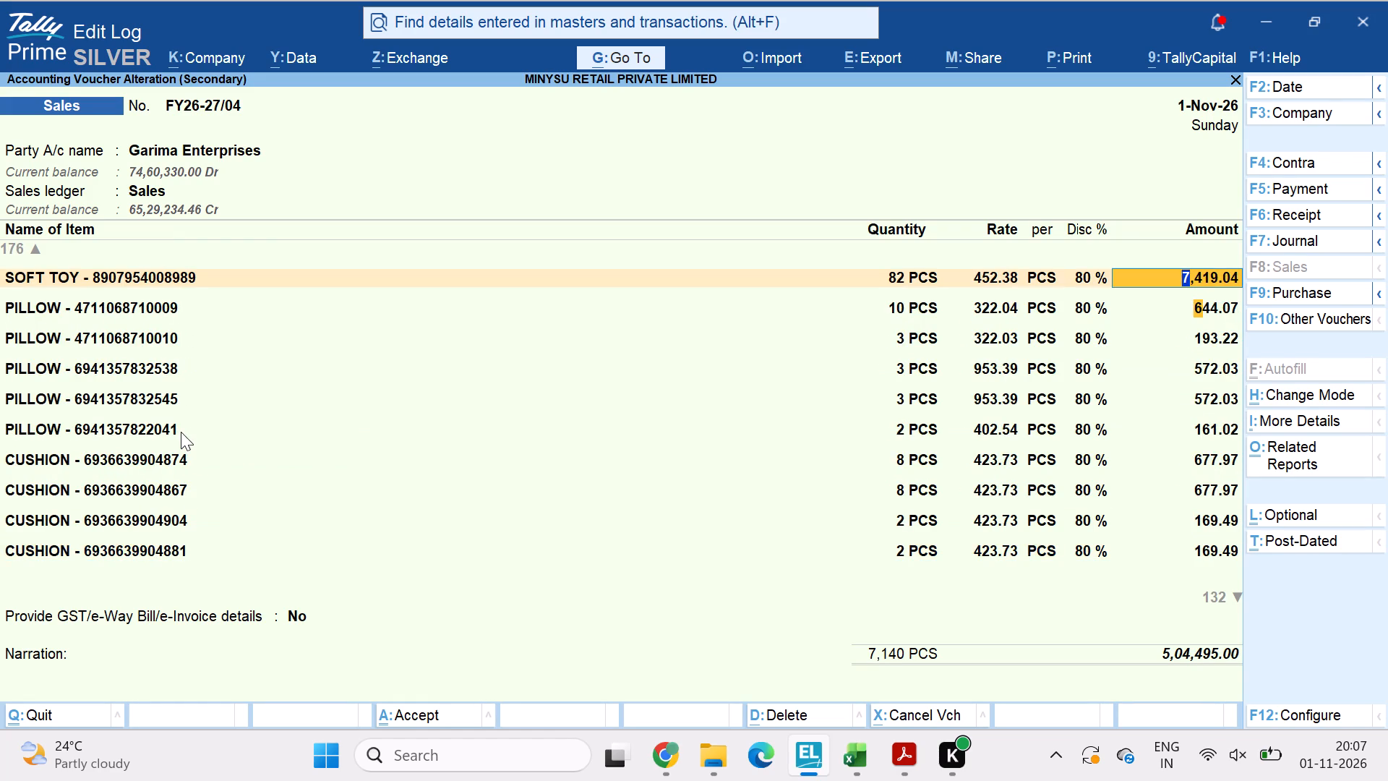
key(Return)
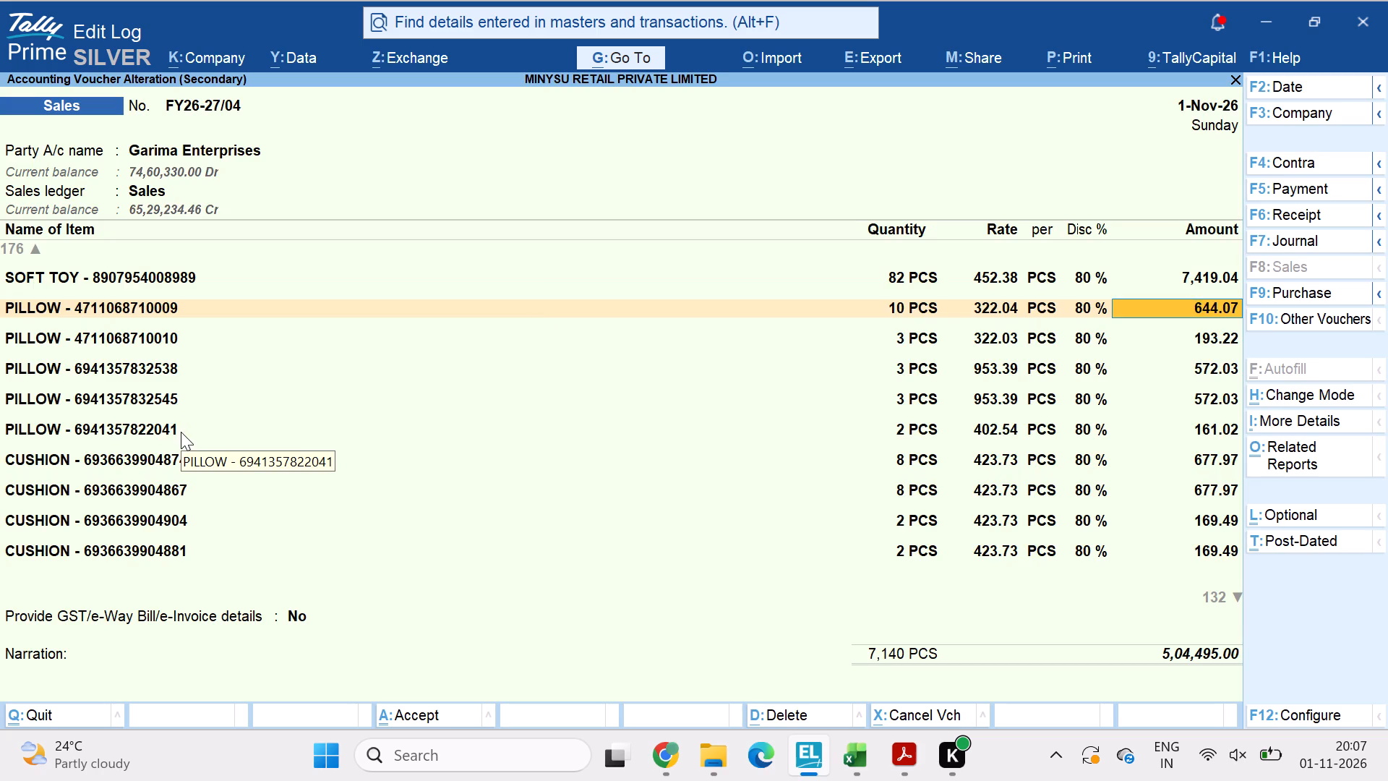
key(Return)
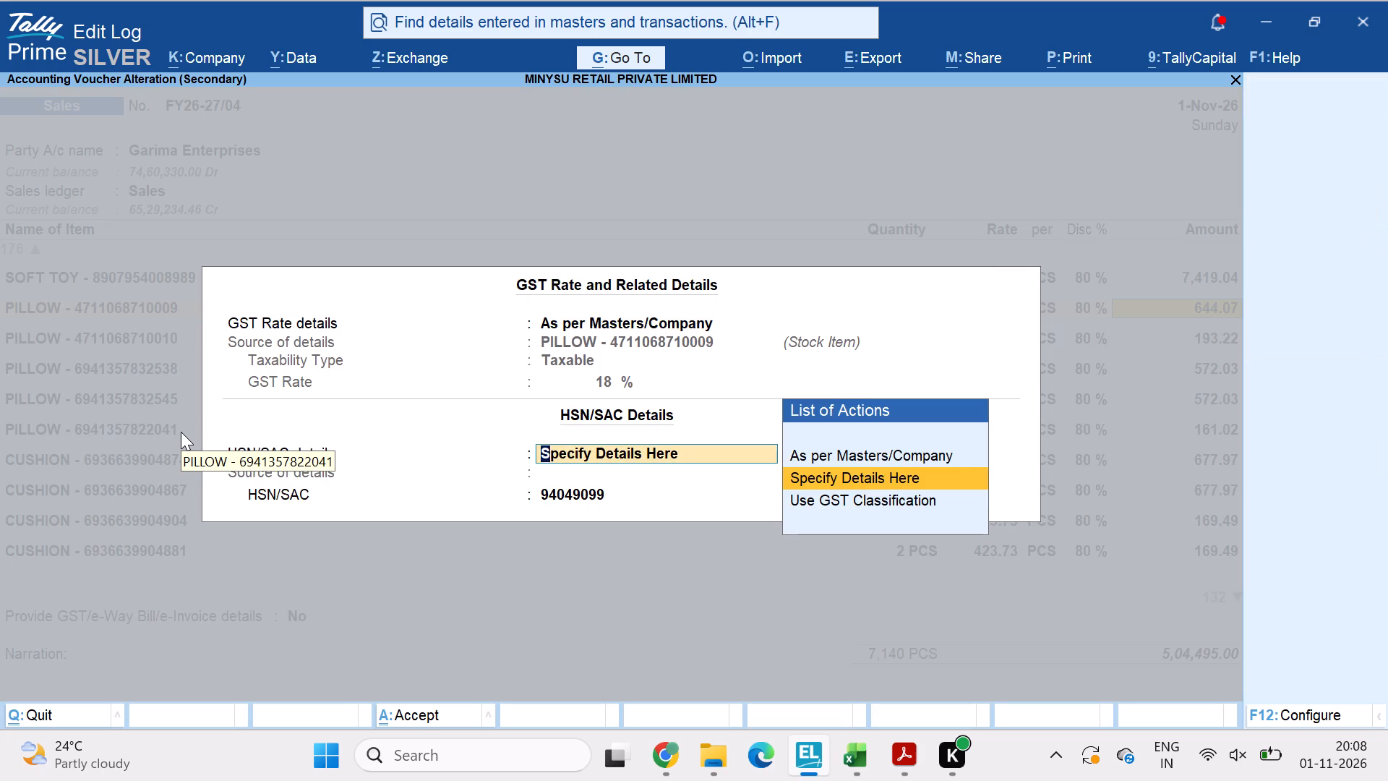
key(Down)
key(Return)
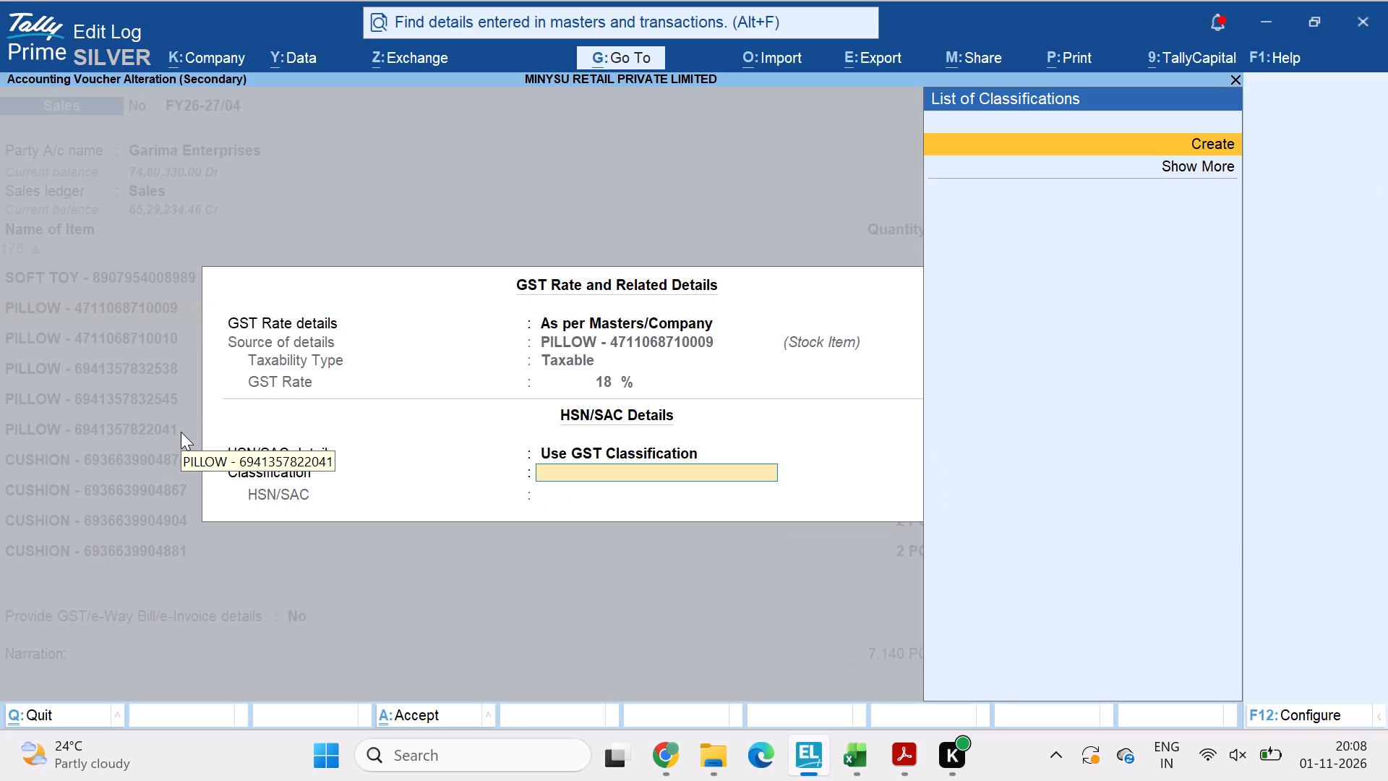
key(BackSpace)
key(Down)
key(Up)
key(Return)
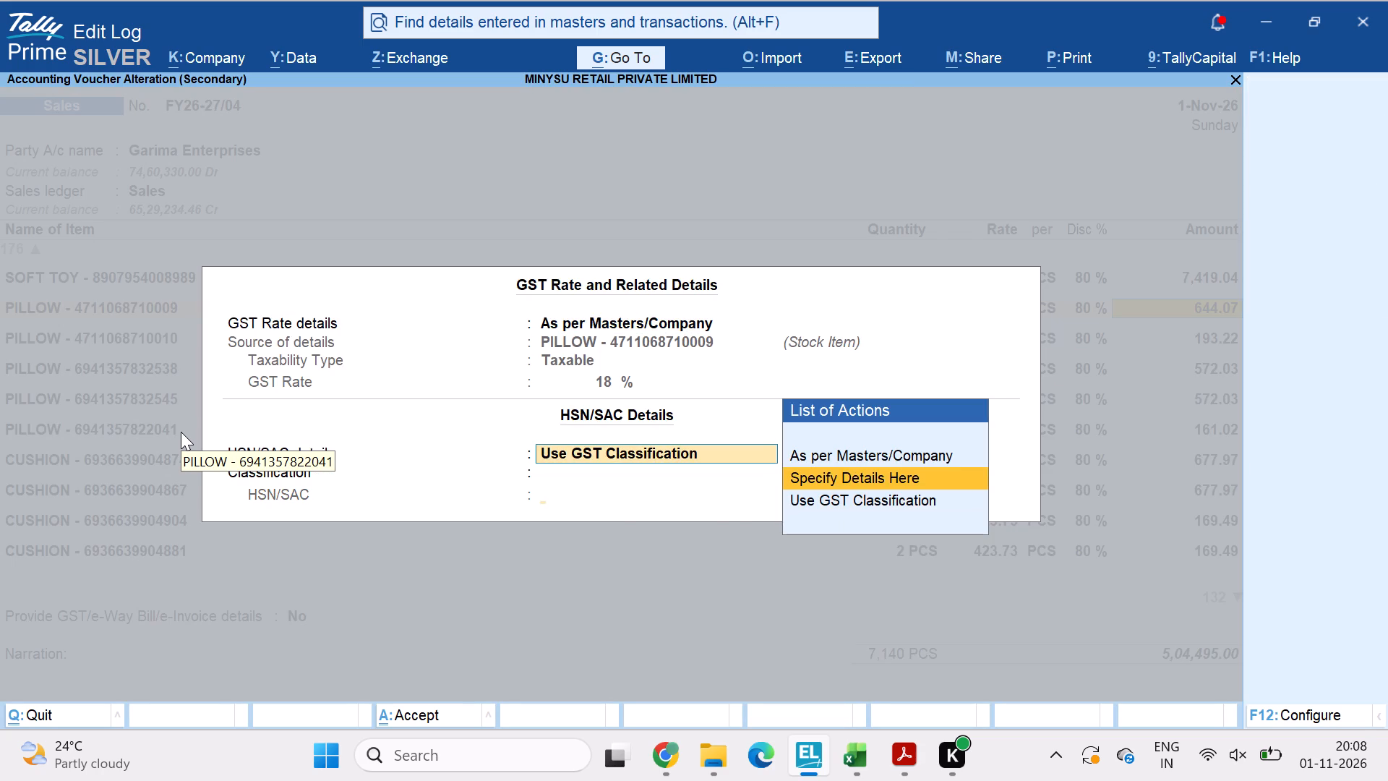
key(ctrl+v)
key(Return)
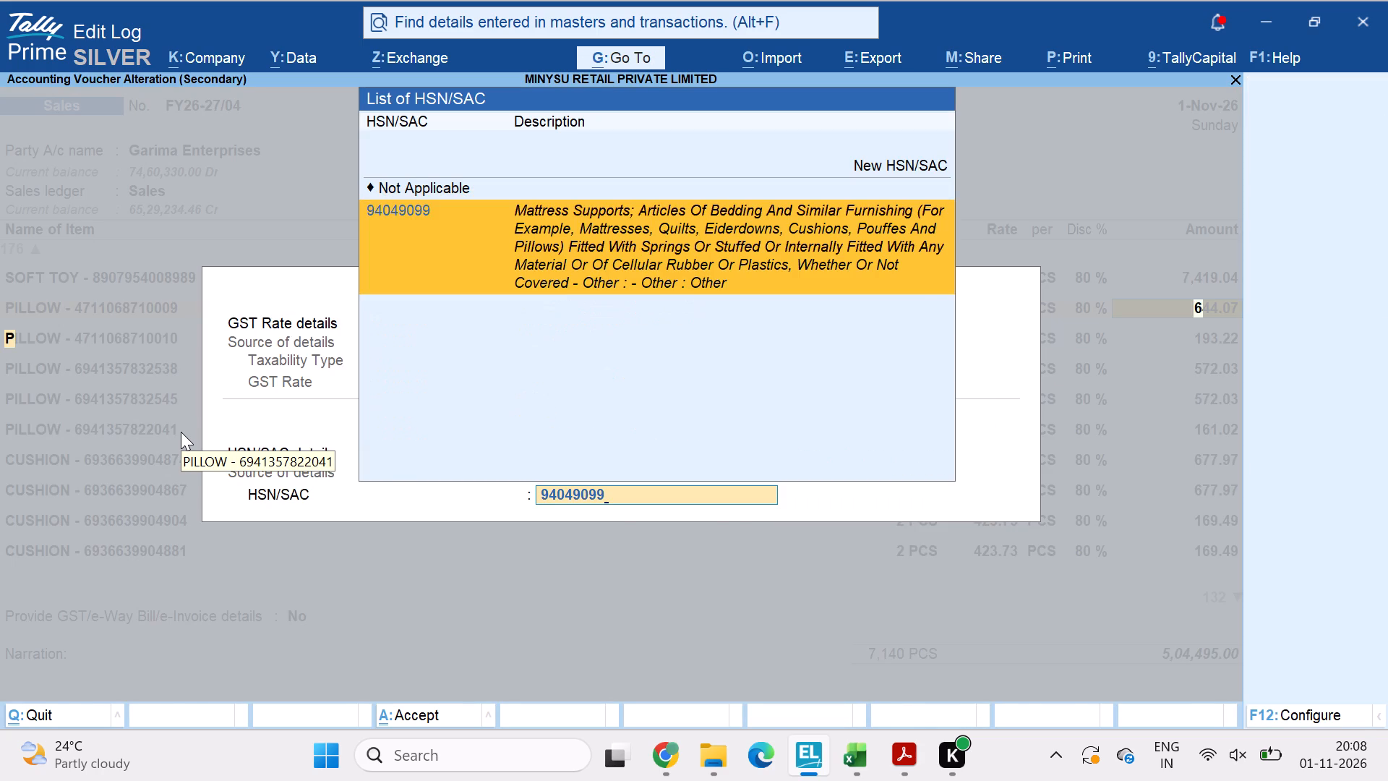
key(Return)
key(Return)
key(Return)
key(Return)
key(Return)
key(Return)
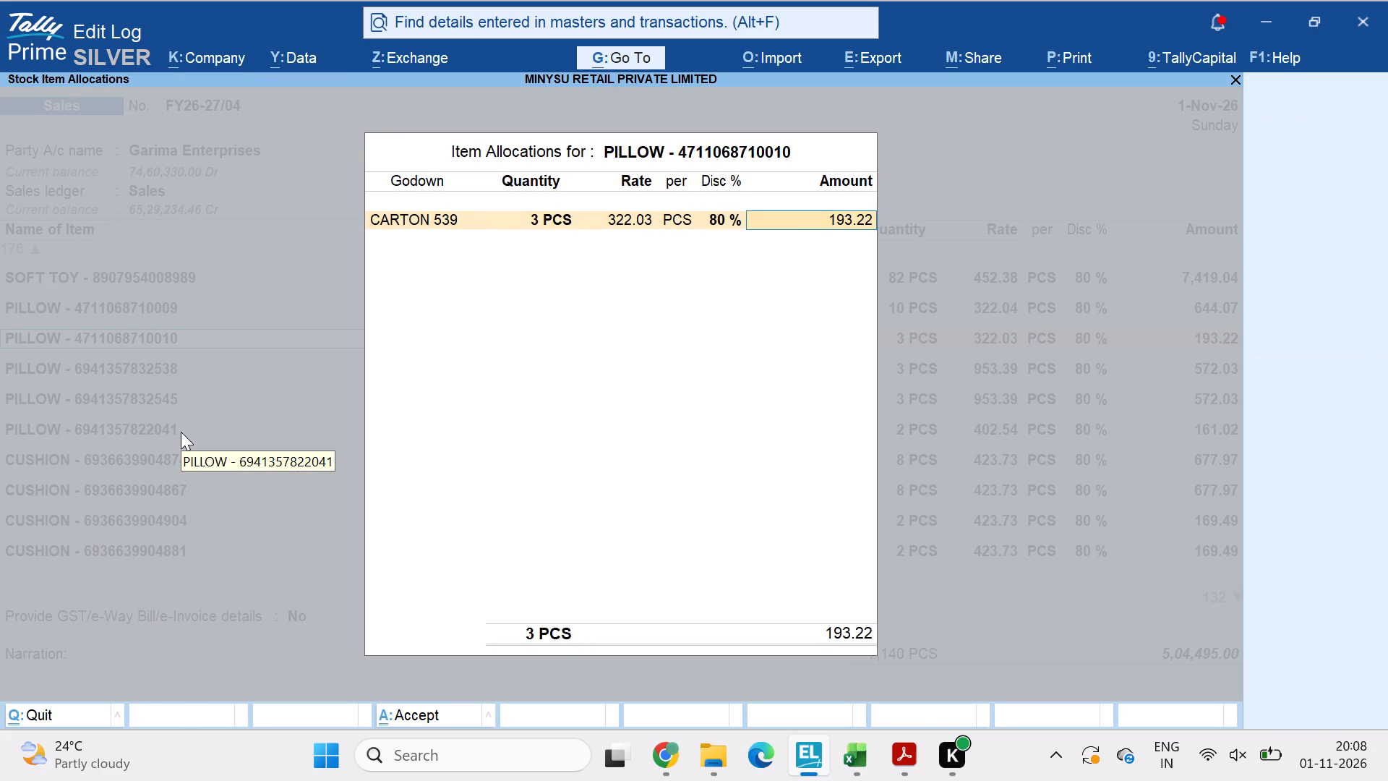
key(ctrl+a)
key(Return)
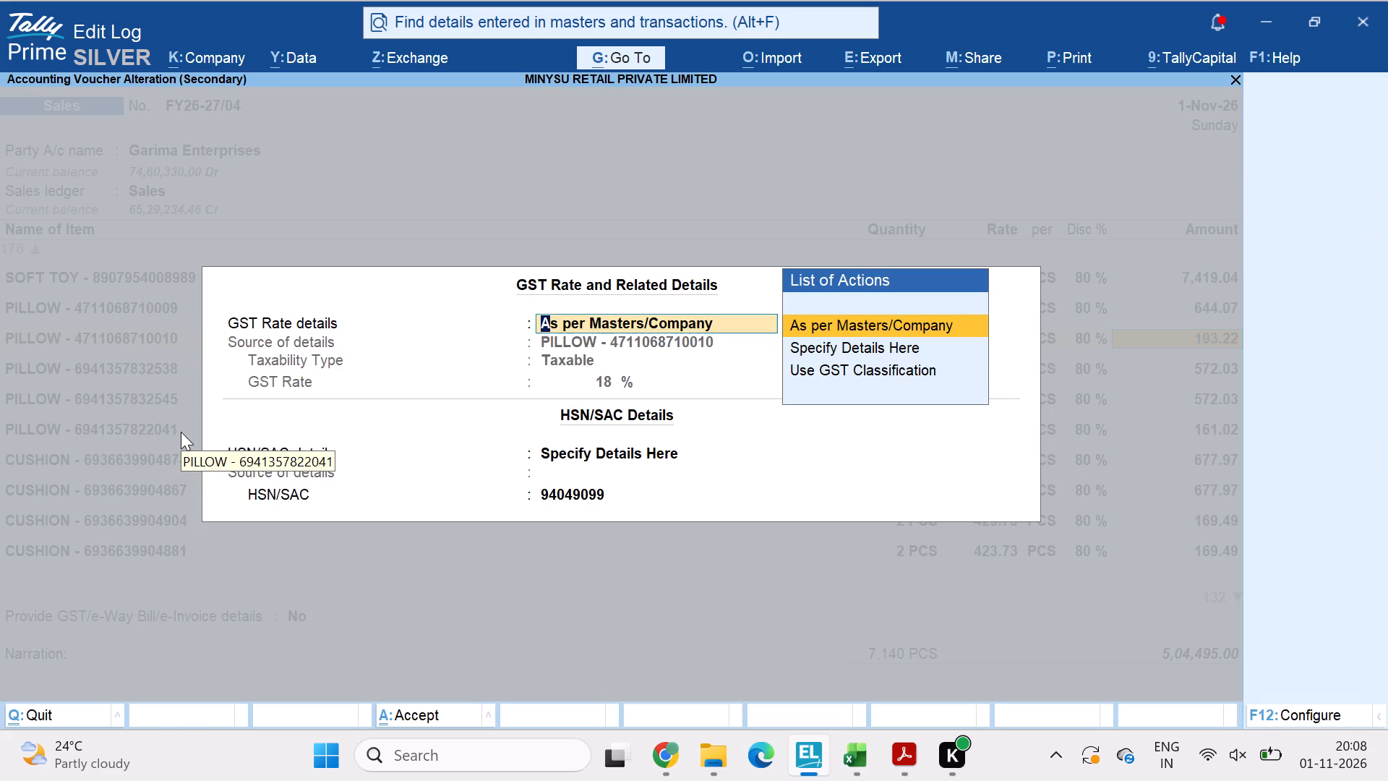
key(ctrl+a)
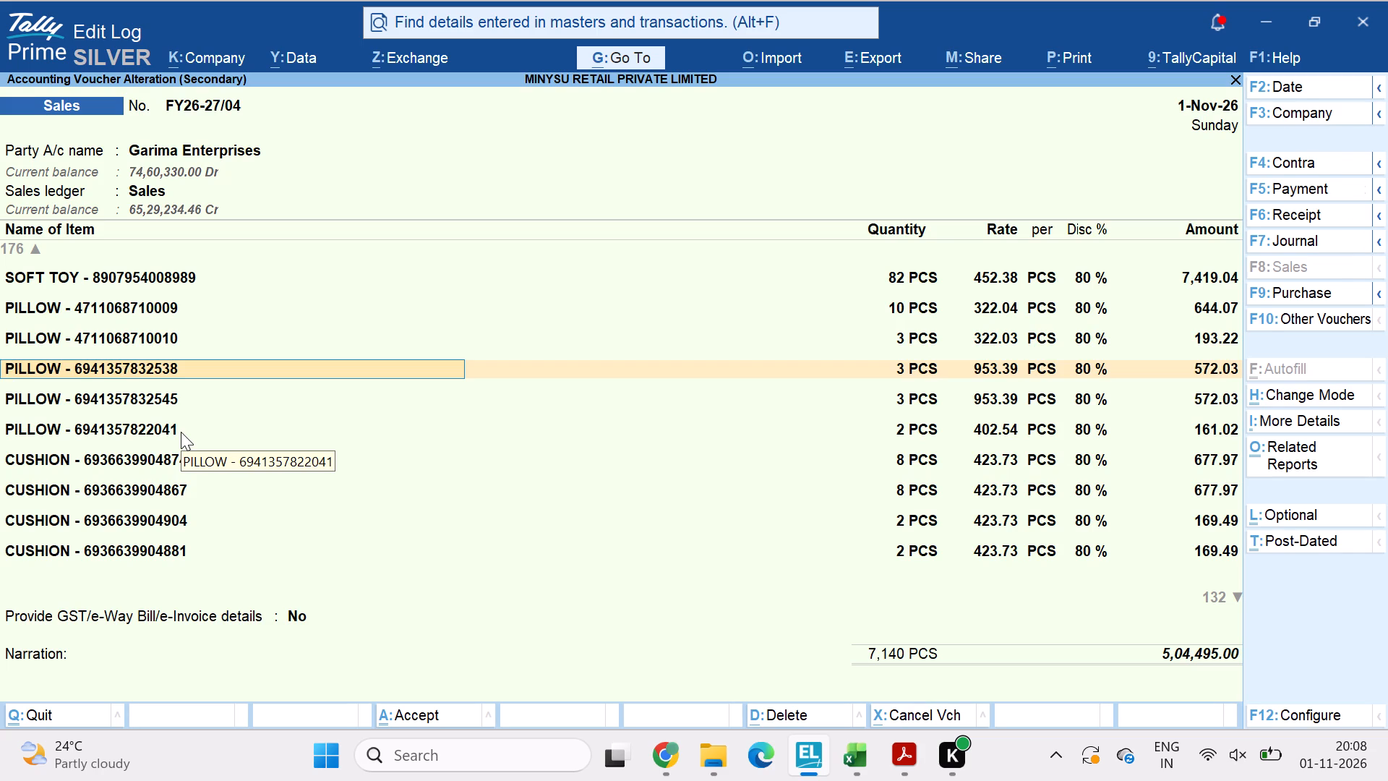
Save sales voucher FY26-27/04.
key(ctrl+a)
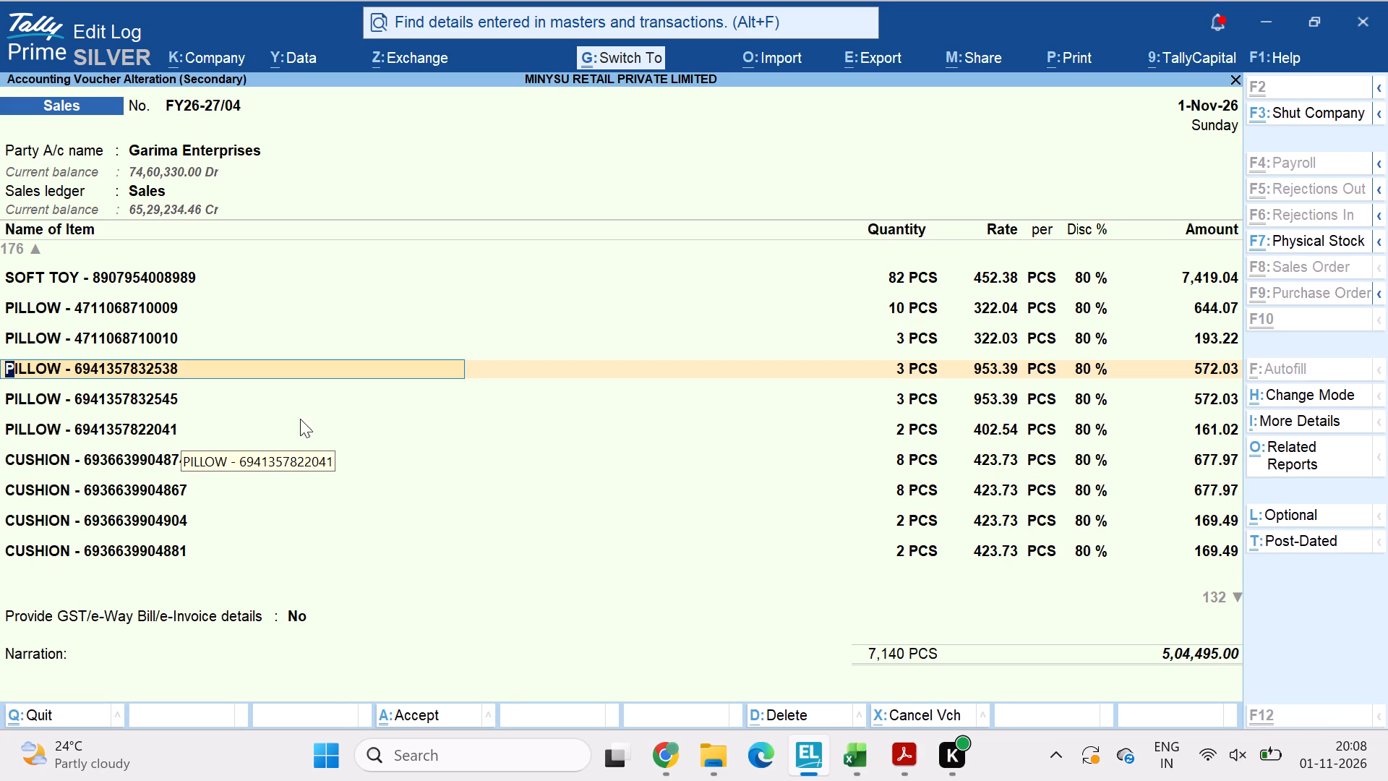
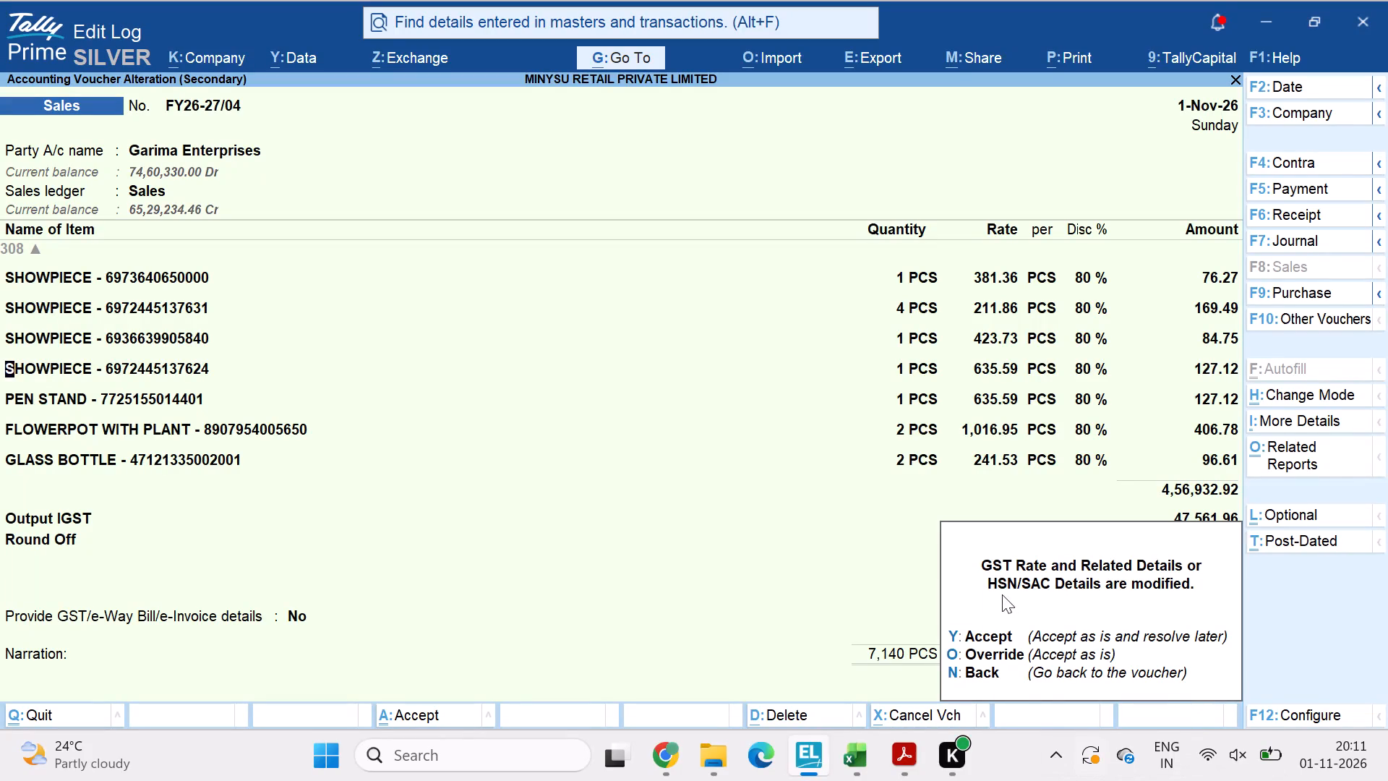
Accept the modified GST and HSN/SAC details as is and resend voucher FY26-27/04 for e-Invoice generation.
click(1003, 641)
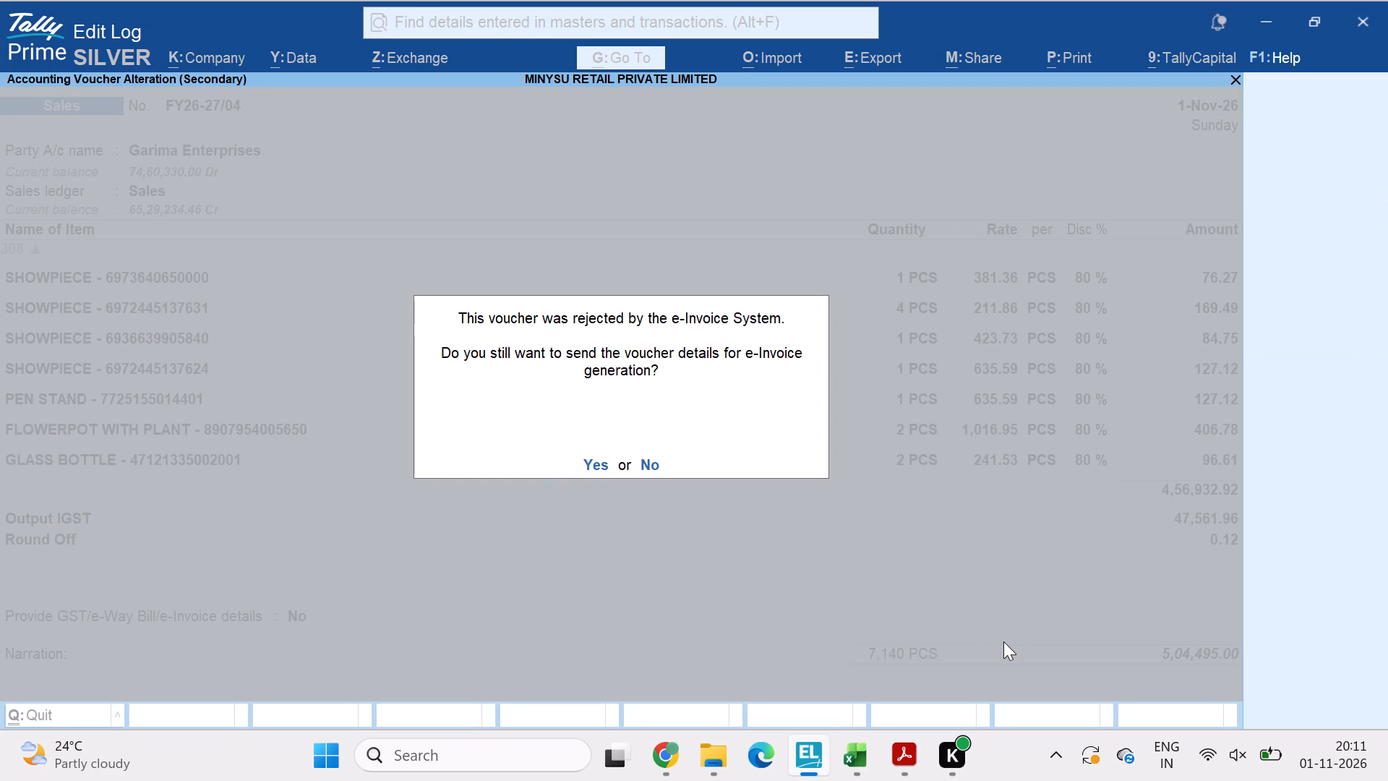
click(600, 466)
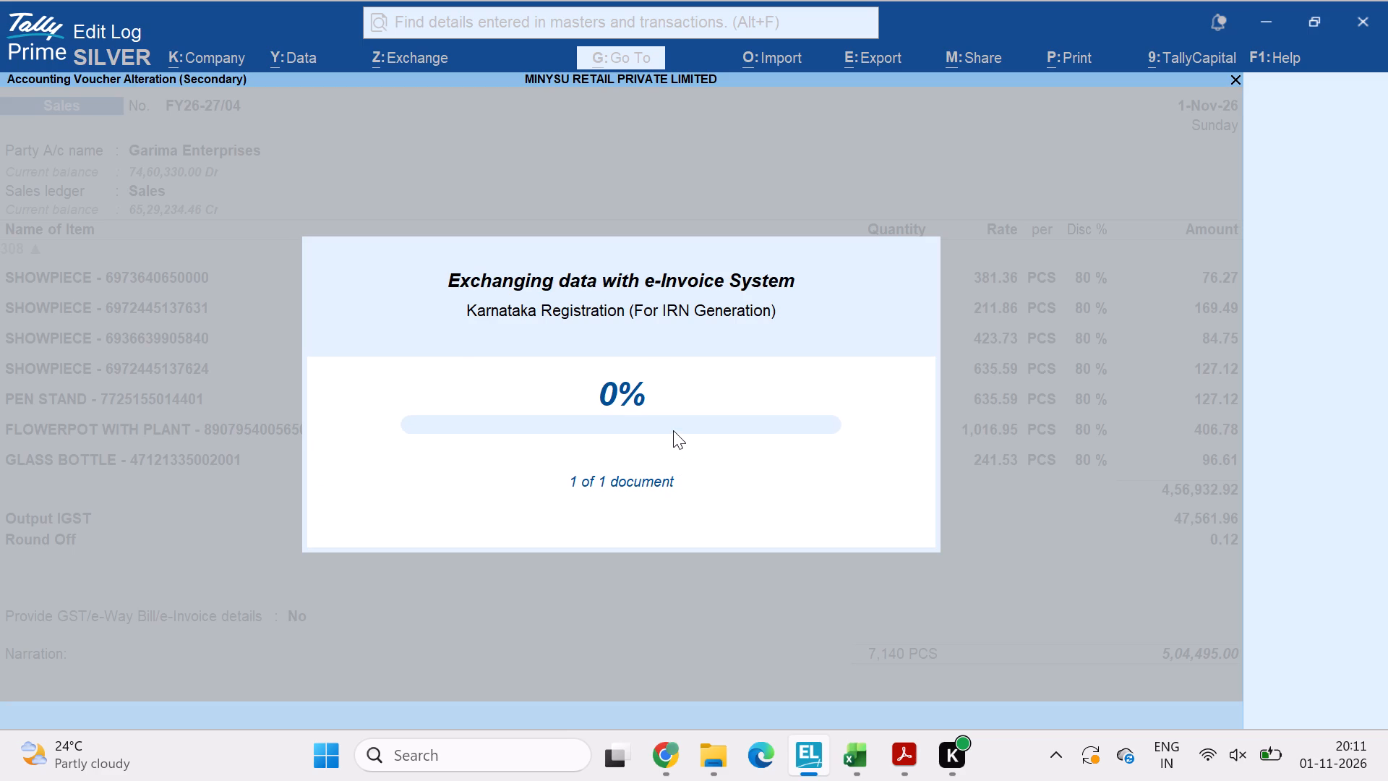
Switch to the StockItem workbook in Excel and search the New HSN Codes filled by AI sheet for every item using 94049010.
key(alt+Tab)
key(alt+Tab)
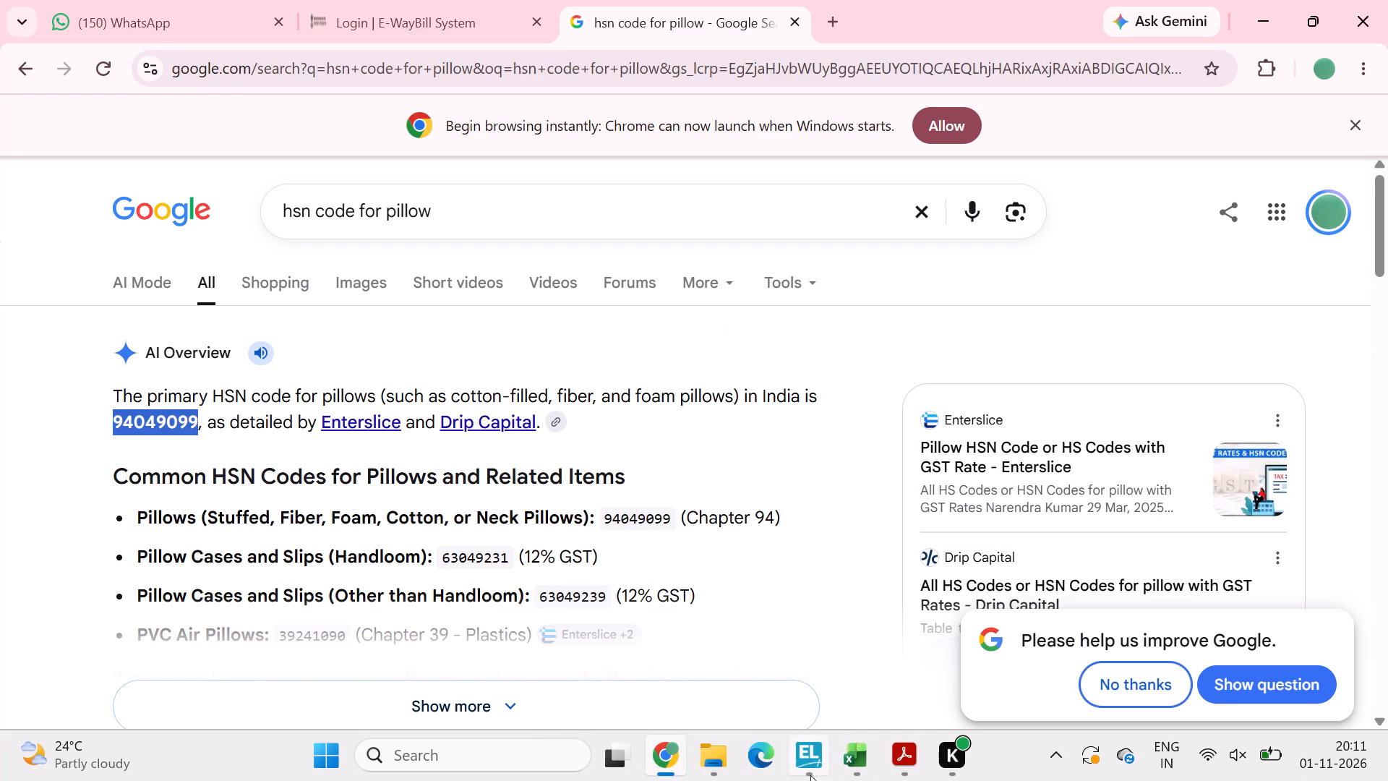
click(859, 752)
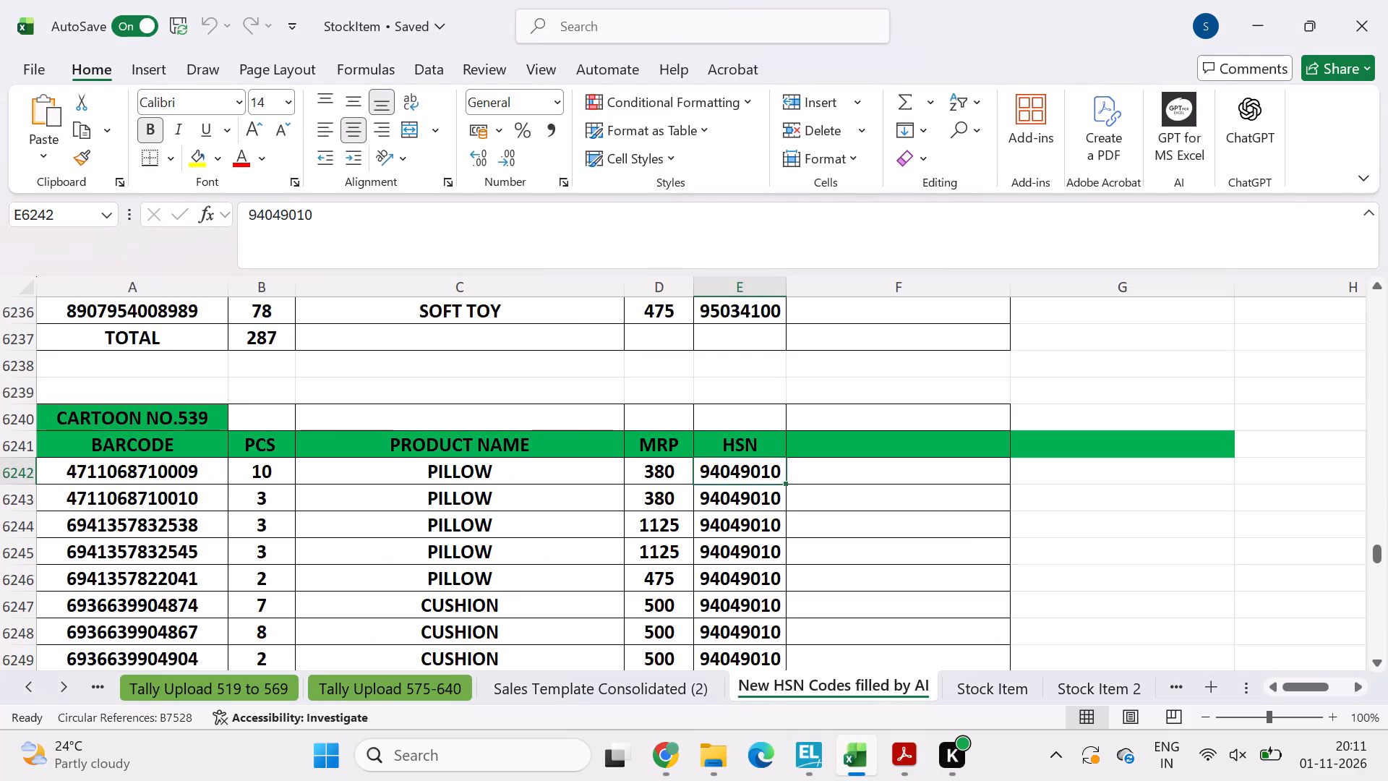
key(ctrl+f)
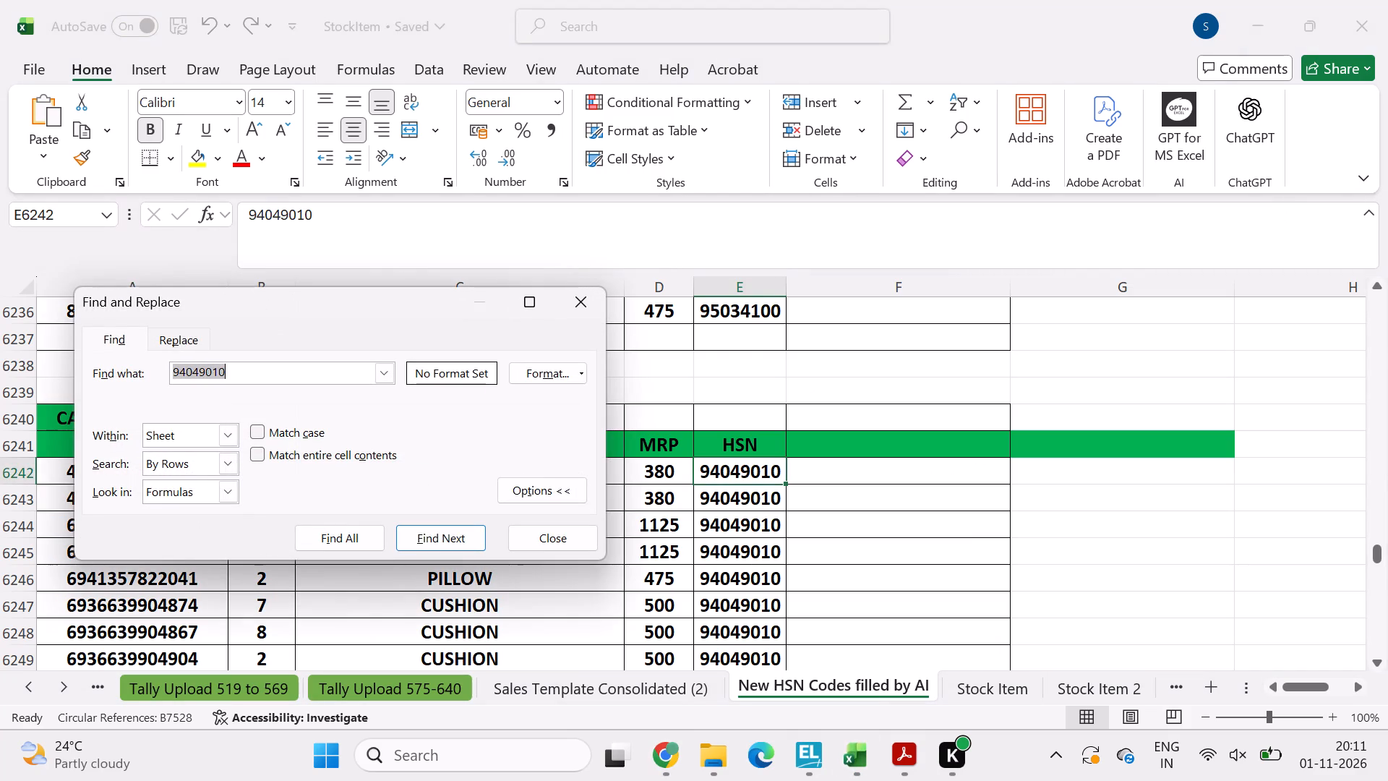
key(Return)
key(Return)
key(Return)
key(Return)
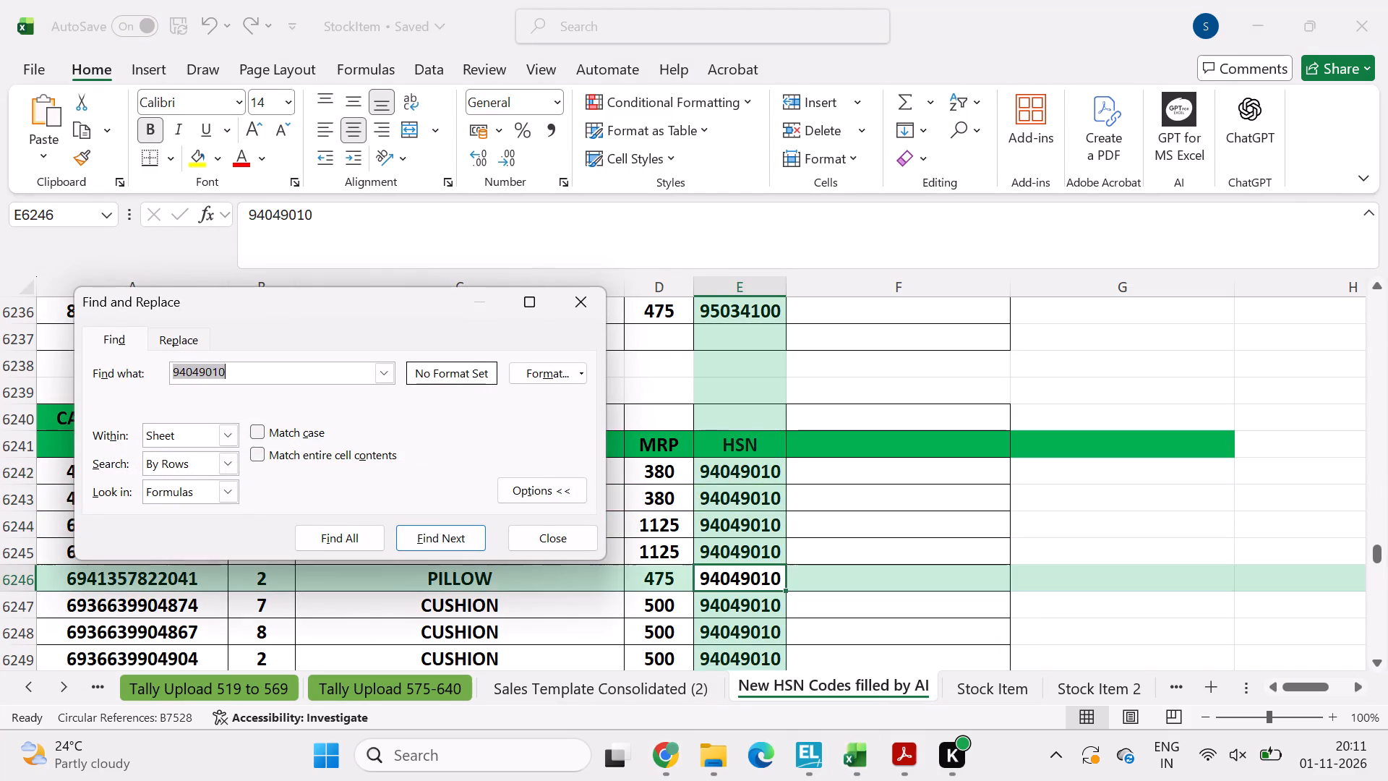
key(Return)
key(Return)
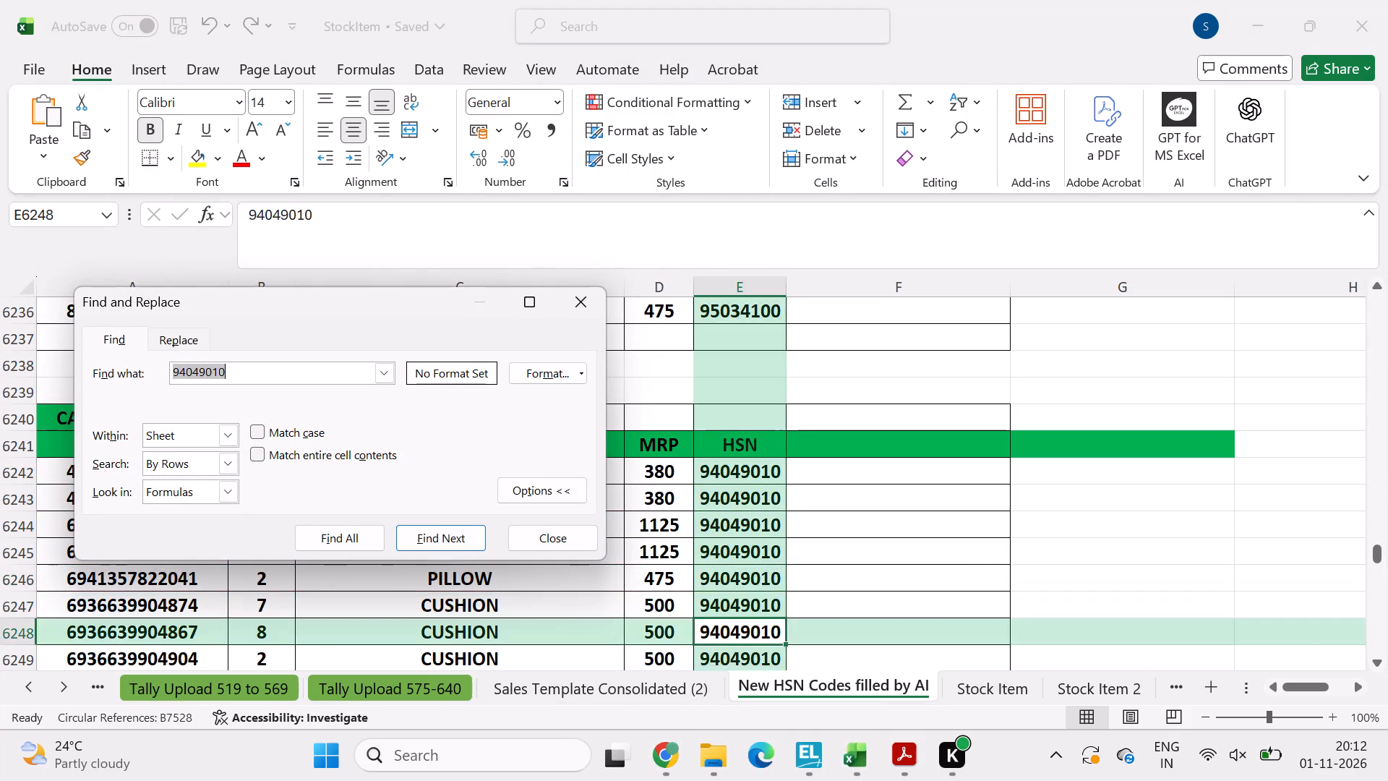
key(Return)
key(Return)
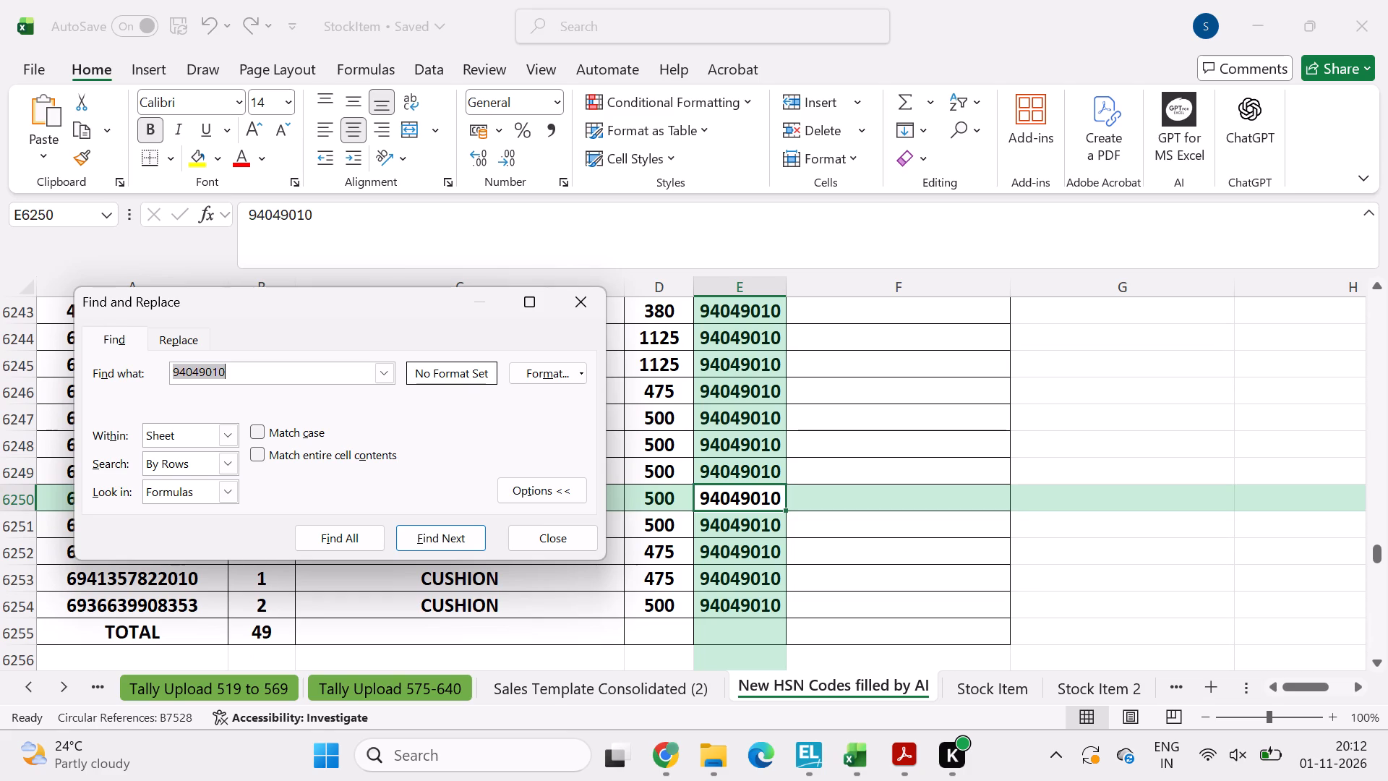
Switch back to TallyPrime and reopen rejected Garima Enterprises sales voucher FY26-27/04 for alteration.
key(alt+Tab)
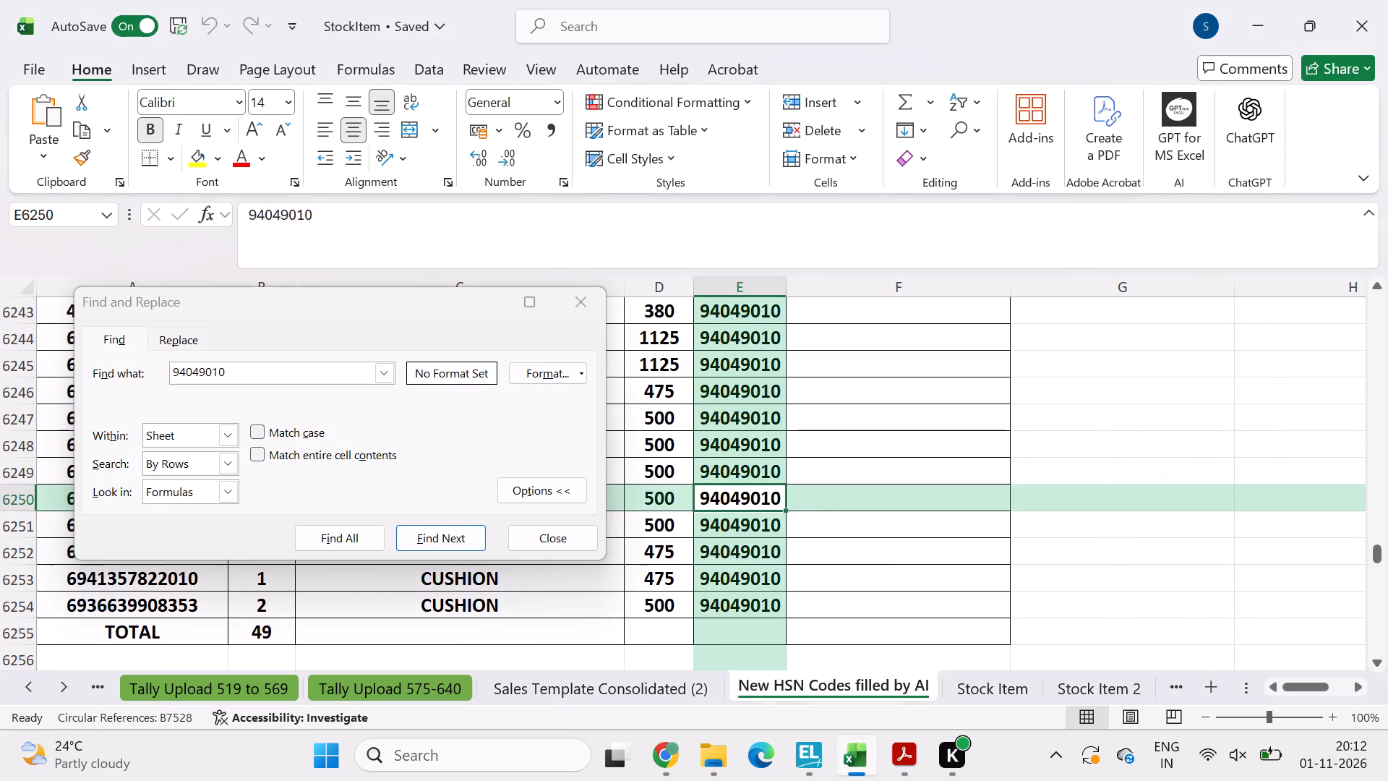
key(alt+Tab)
key(alt+Tab)
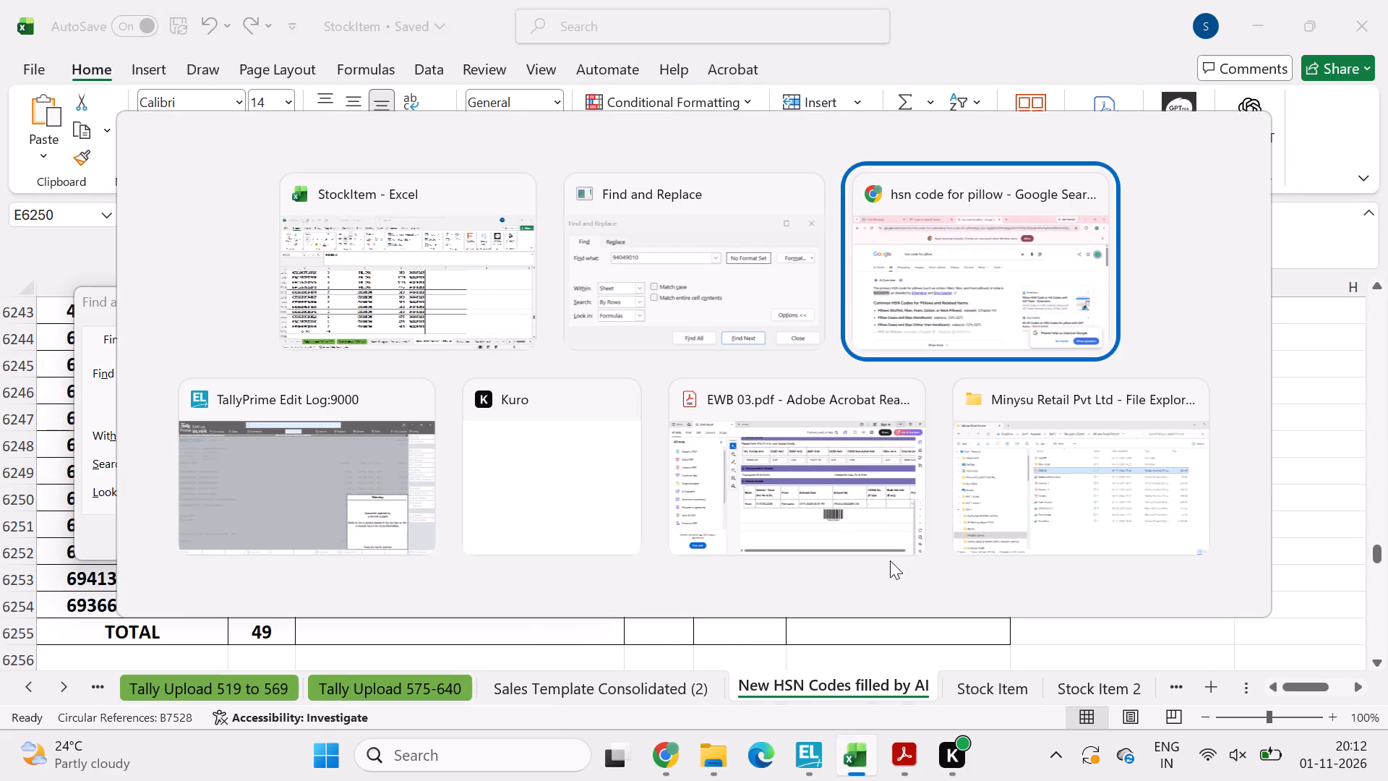
key(alt+Left)
key(alt+Left)
key(alt+Down)
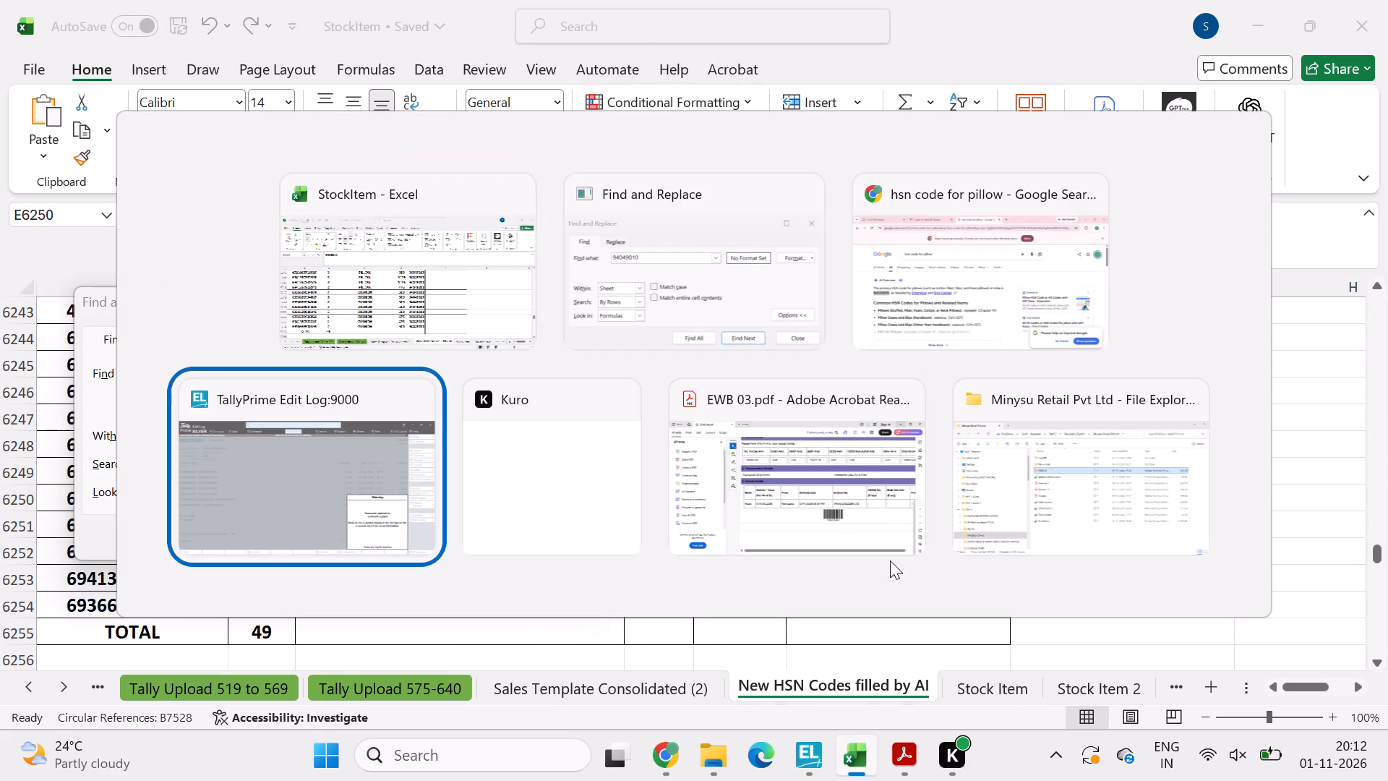
key(Return)
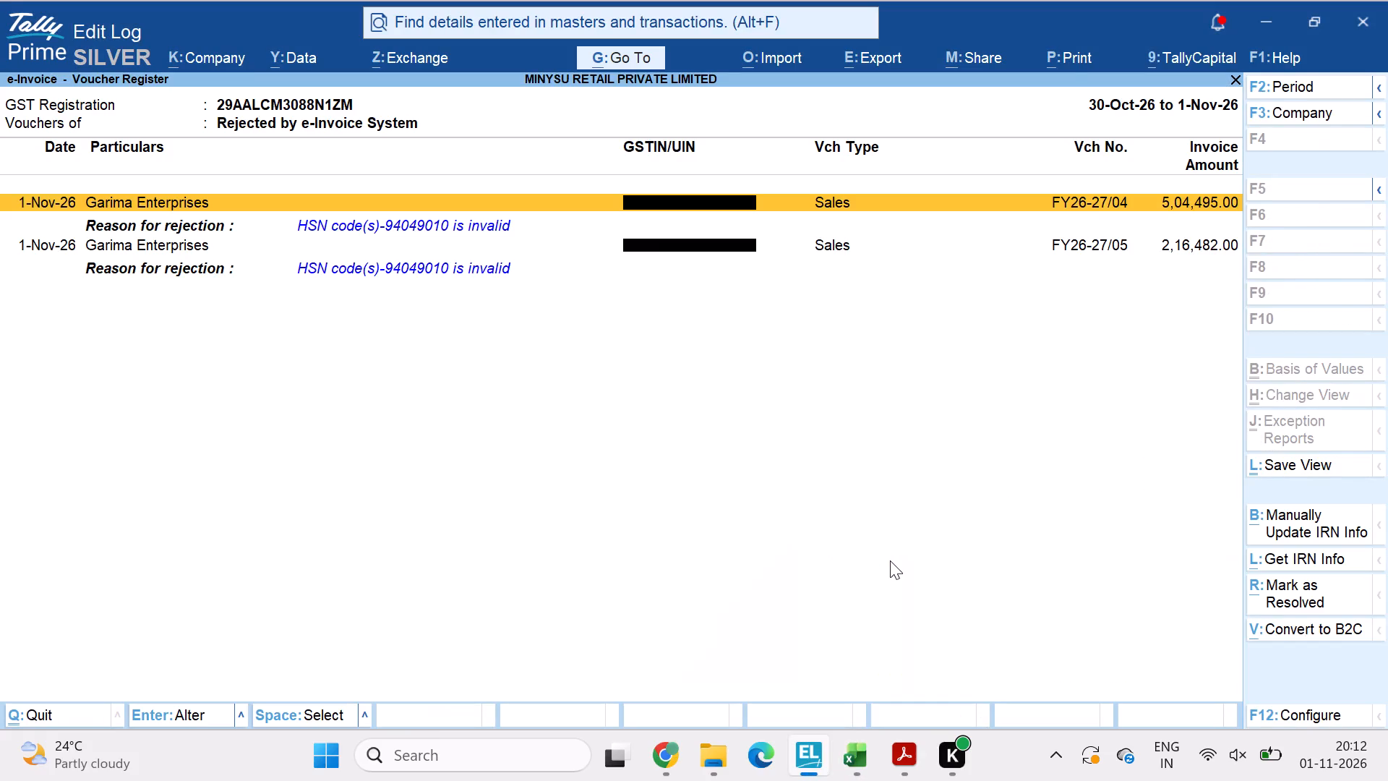
key(Return)
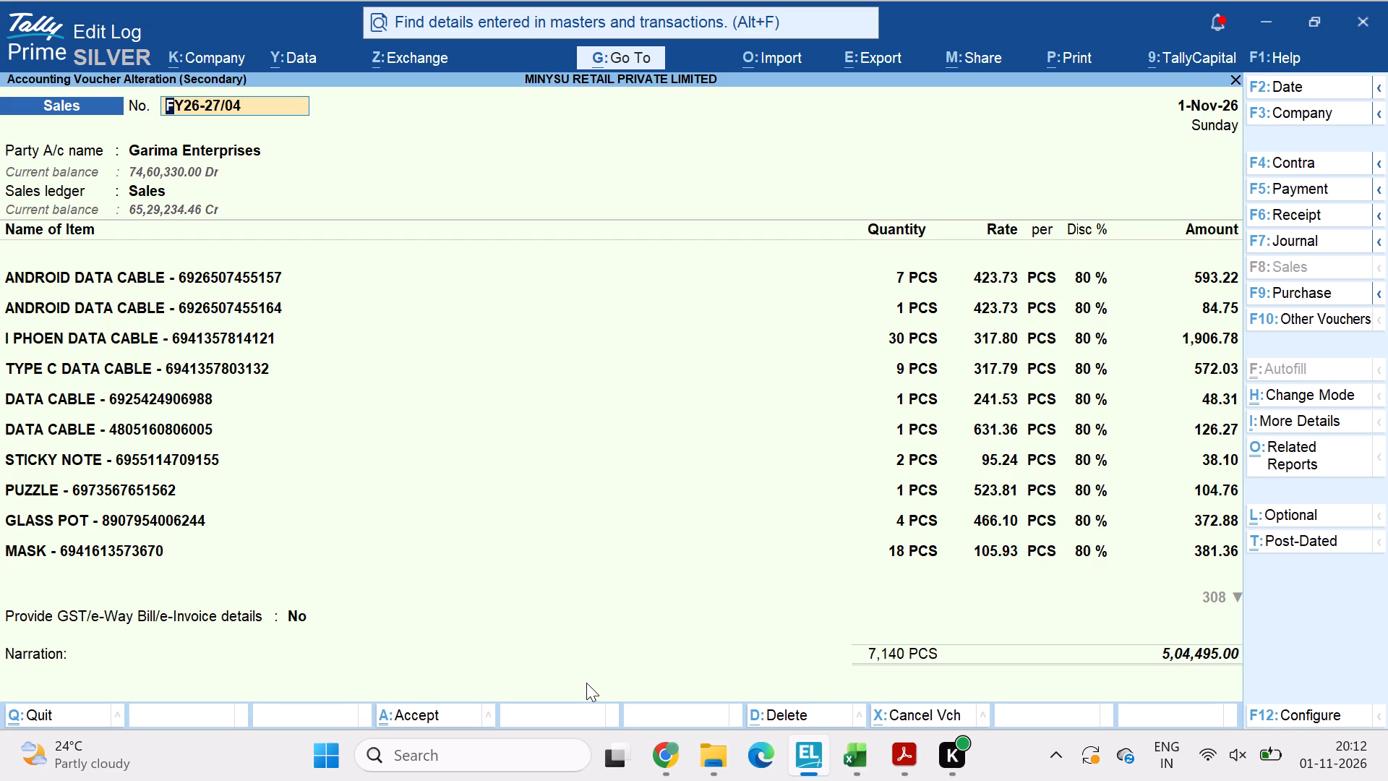
Look through the item lines of sales voucher FY26-27/04 for the remaining items that use HSN 94049010.
click(1219, 458)
key(Down)
key(Down)
key(Down)
key(Down)
key(Down)
key(Down)
key(Down)
key(Down)
key(Down)
key(Down)
key(Down)
key(Down)
key(Down)
key(Down)
key(Down)
key(Down)
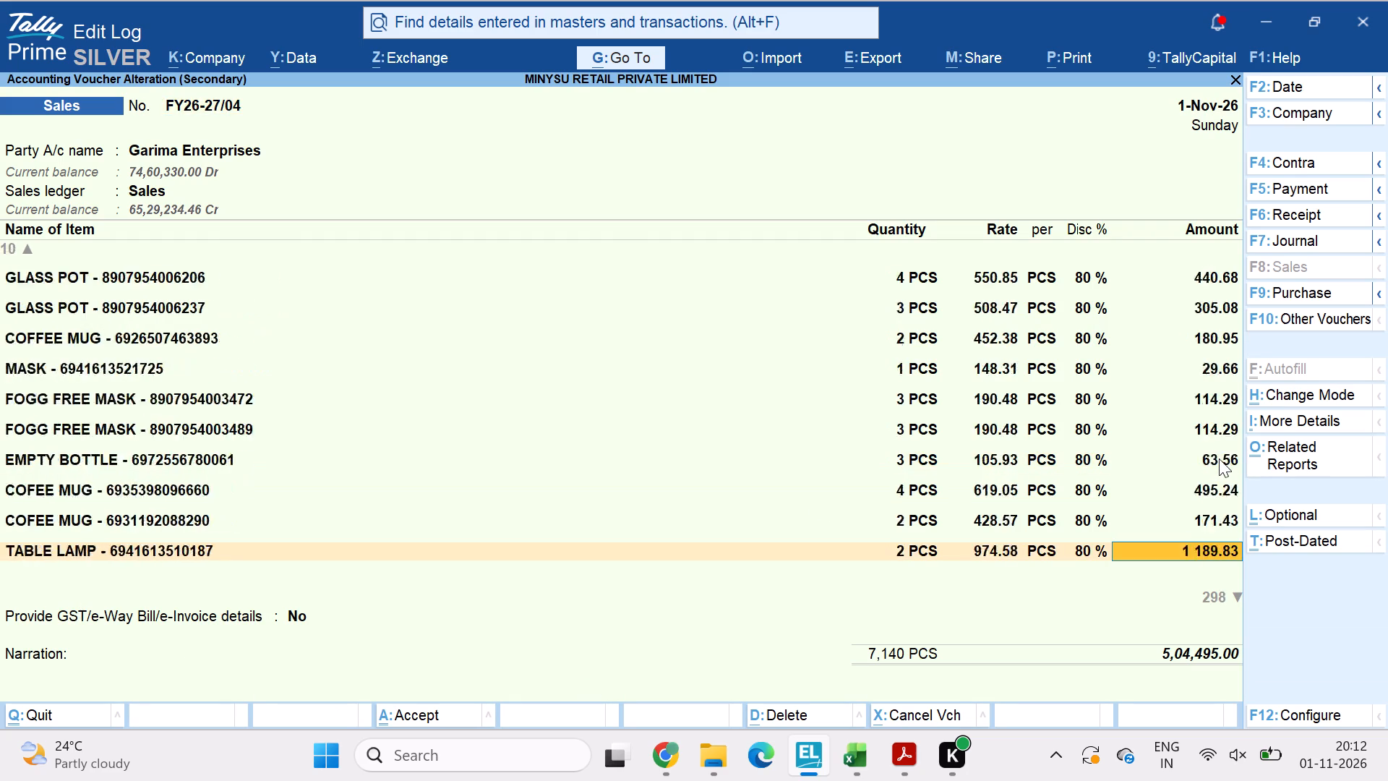
key(Down)
key(Down)
key(Down)
key(Down)
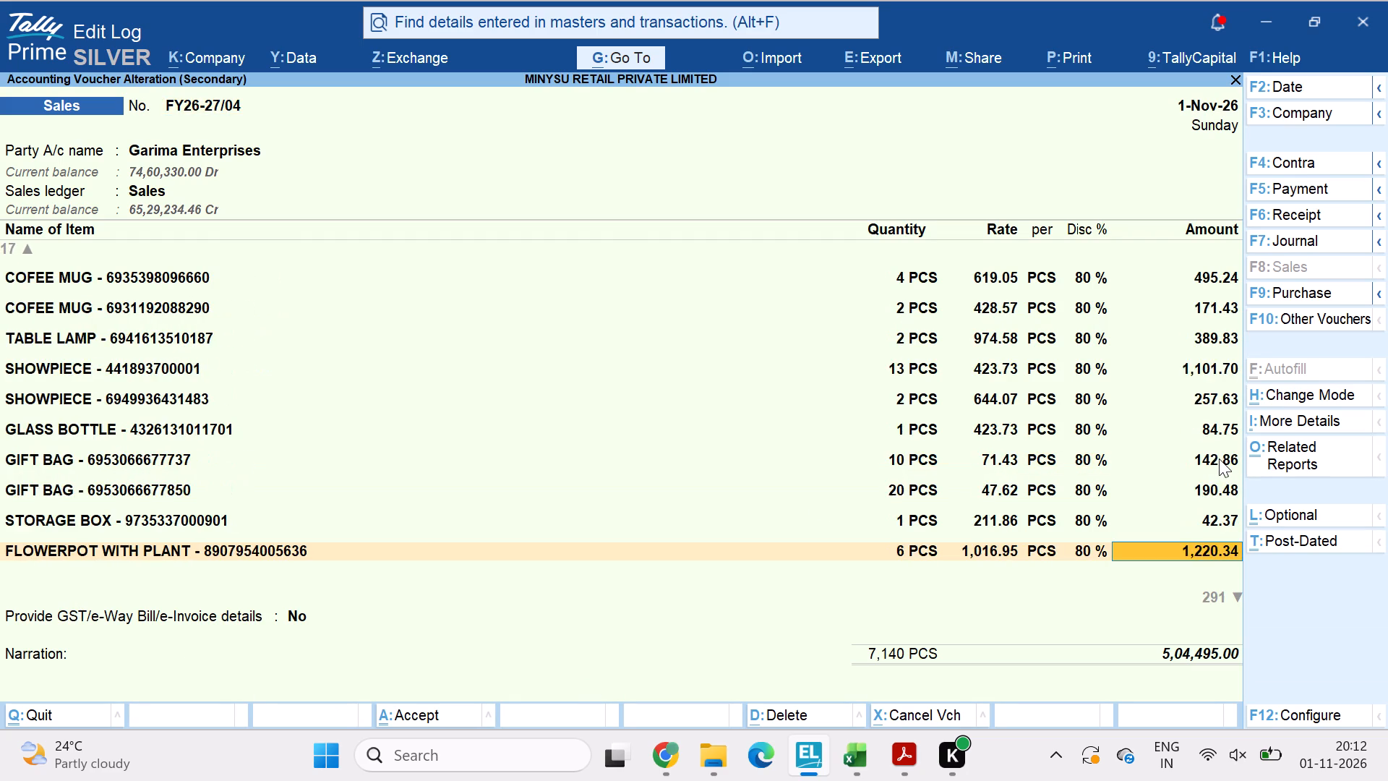
key(Down)
key(Down)
key(Down)
key(Down)
key(Down)
key(Down)
key(Down)
key(Down)
key(Down)
key(Down)
key(Down)
key(Down)
key(Down)
key(Down)
key(Down)
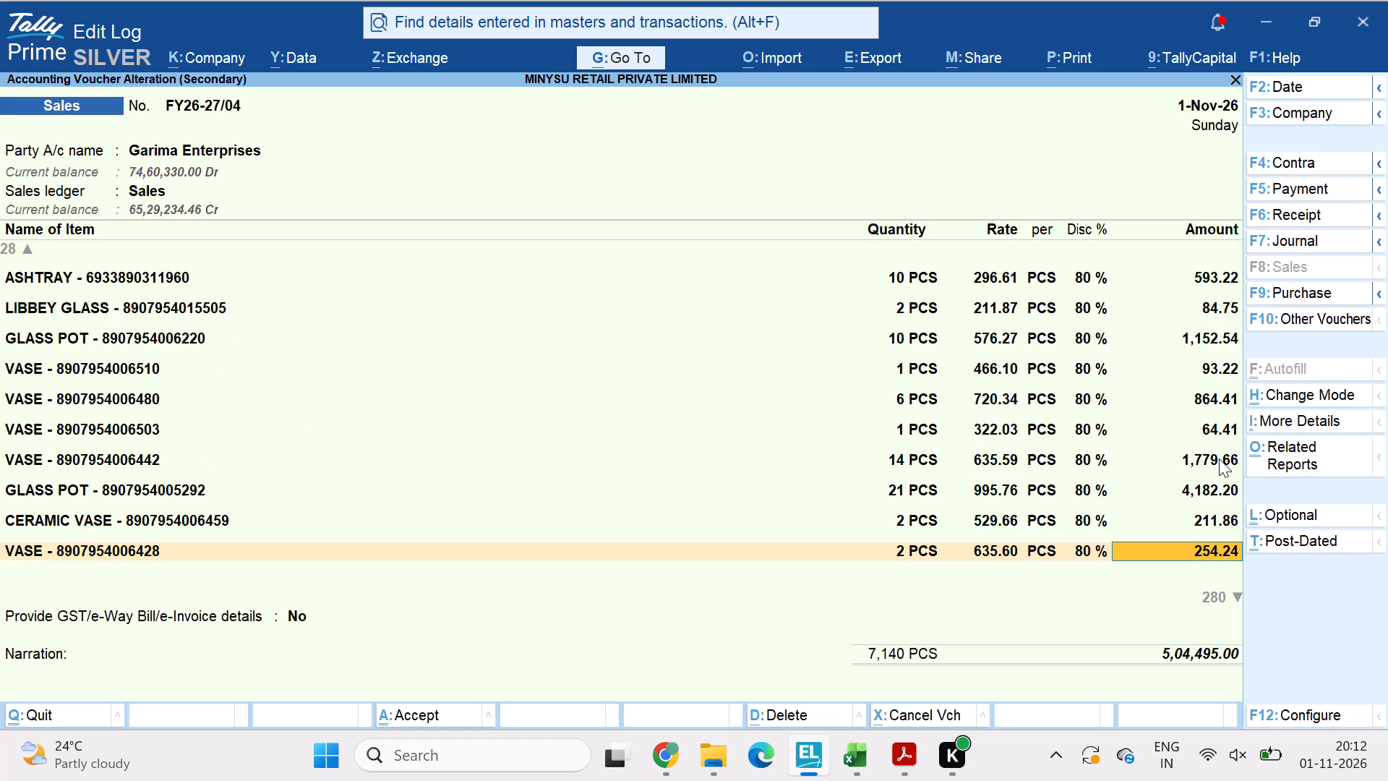
key(Down)
key(Down)
key(Down)
key(Down)
key(Down)
key(Down)
key(Down)
key(Down)
key(Down)
key(Down)
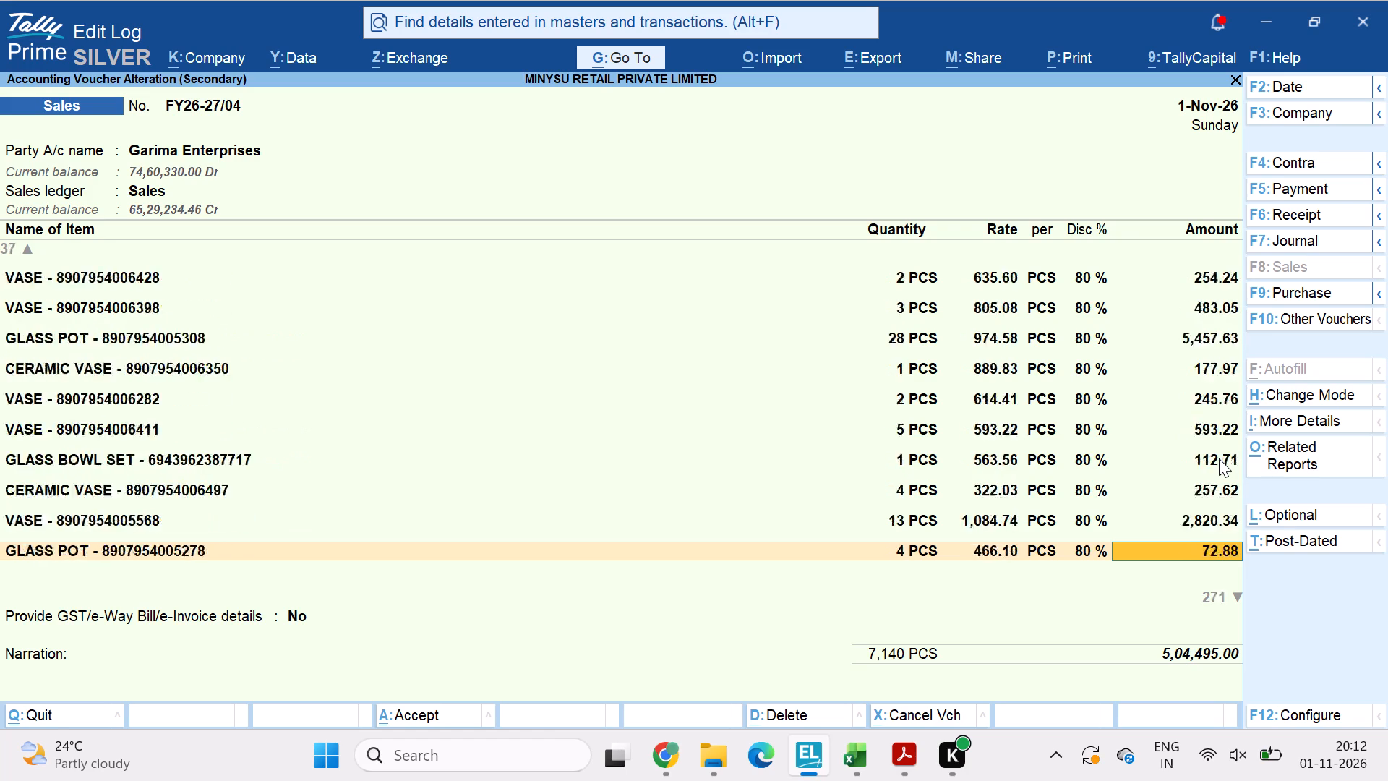
key(Down)
key(Down)
key(Down)
key(Down)
key(Down)
key(Down)
key(Down)
key(Down)
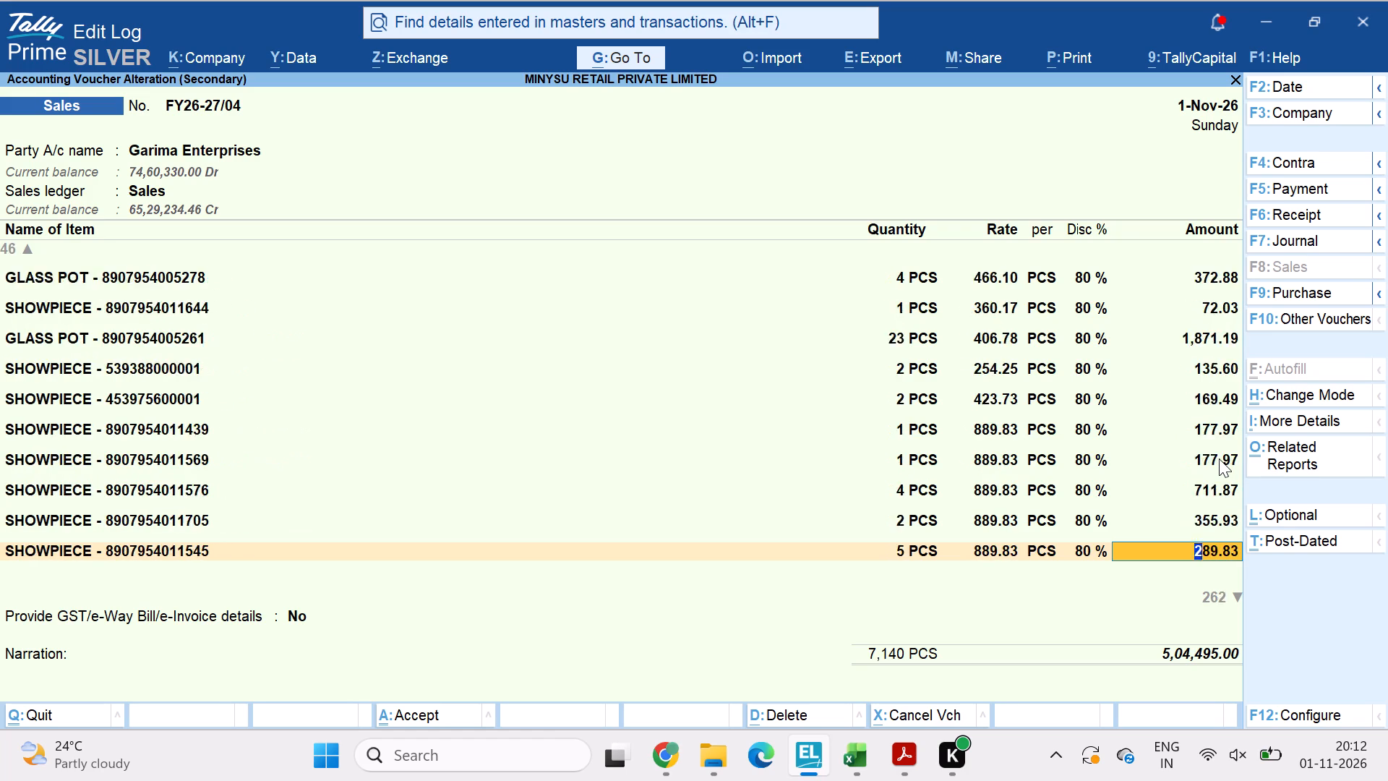
key(Down)
key(Down)
key(Down)
key(Down)
key(Down)
key(Down)
key(Down)
key(Down)
key(Down)
key(Down)
key(Down)
key(Down)
key(Down)
key(Down)
key(Down)
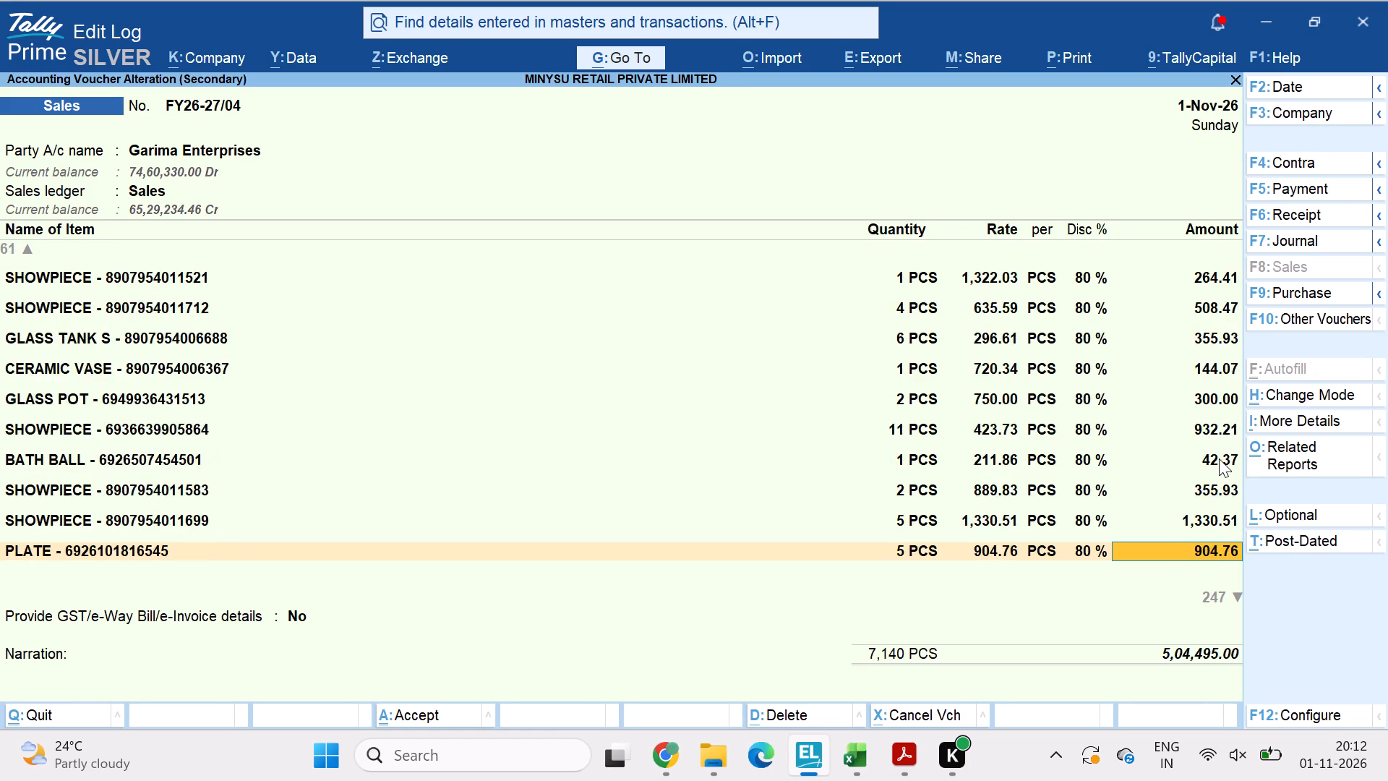
key(Down)
key(Down)
key(Down)
key(Down)
key(Down)
key(Down)
key(Down)
key(Down)
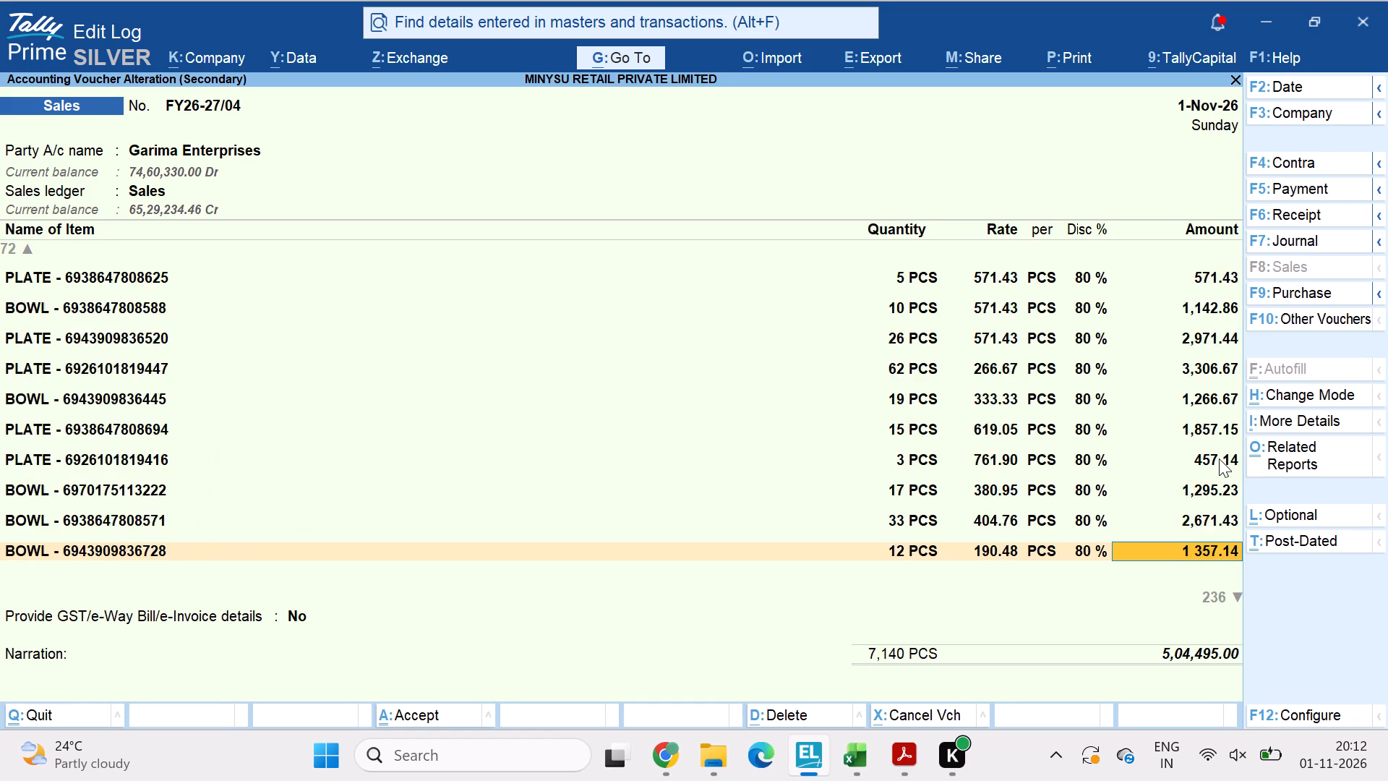
key(Down)
key(Down)
key(Down)
key(Down)
key(Down)
key(Down)
key(Down)
key(Down)
key(Down)
key(Down)
key(Down)
key(Down)
key(Down)
key(Down)
key(Down)
key(Down)
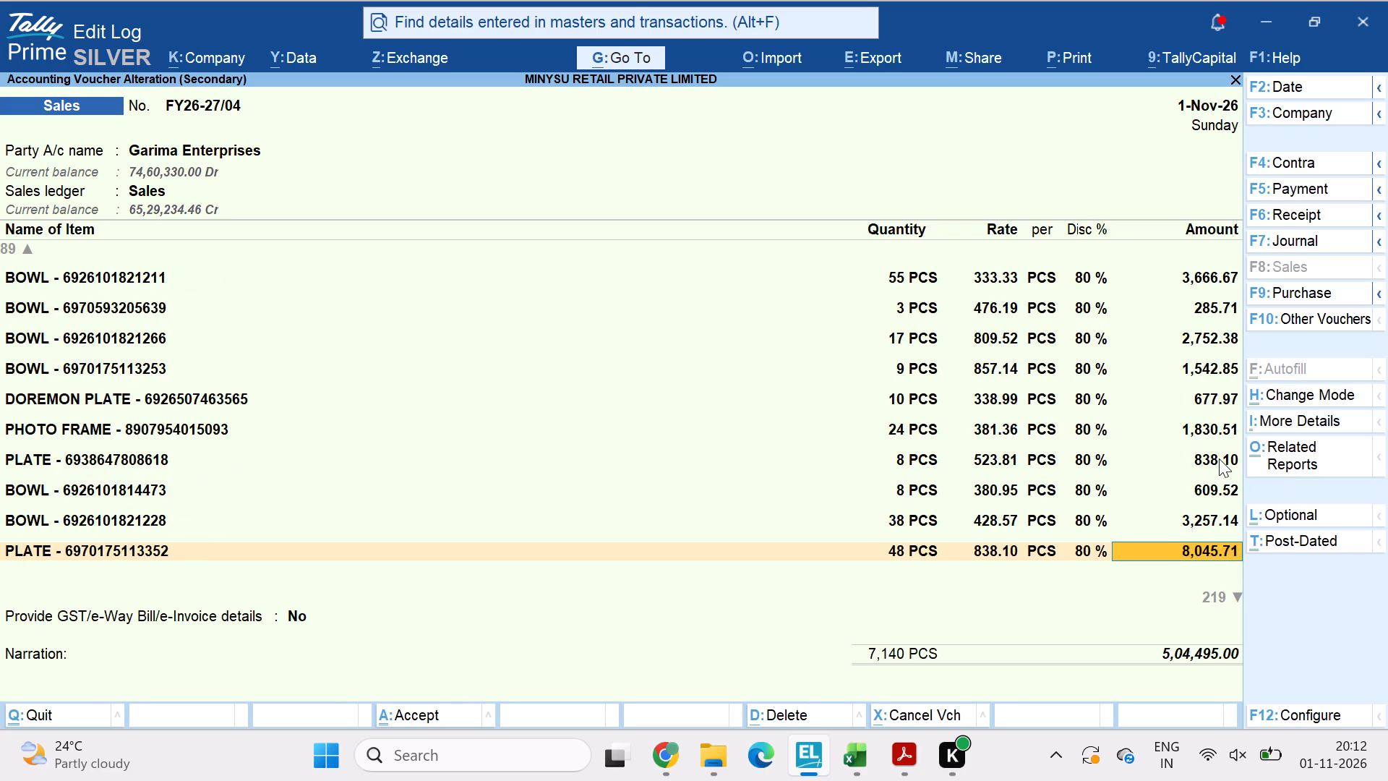
key(Down)
key(Down)
key(Down)
key(Down)
key(Down)
key(Down)
key(Down)
key(Down)
key(Down)
key(Down)
key(Down)
key(Down)
key(Down)
key(Down)
key(Down)
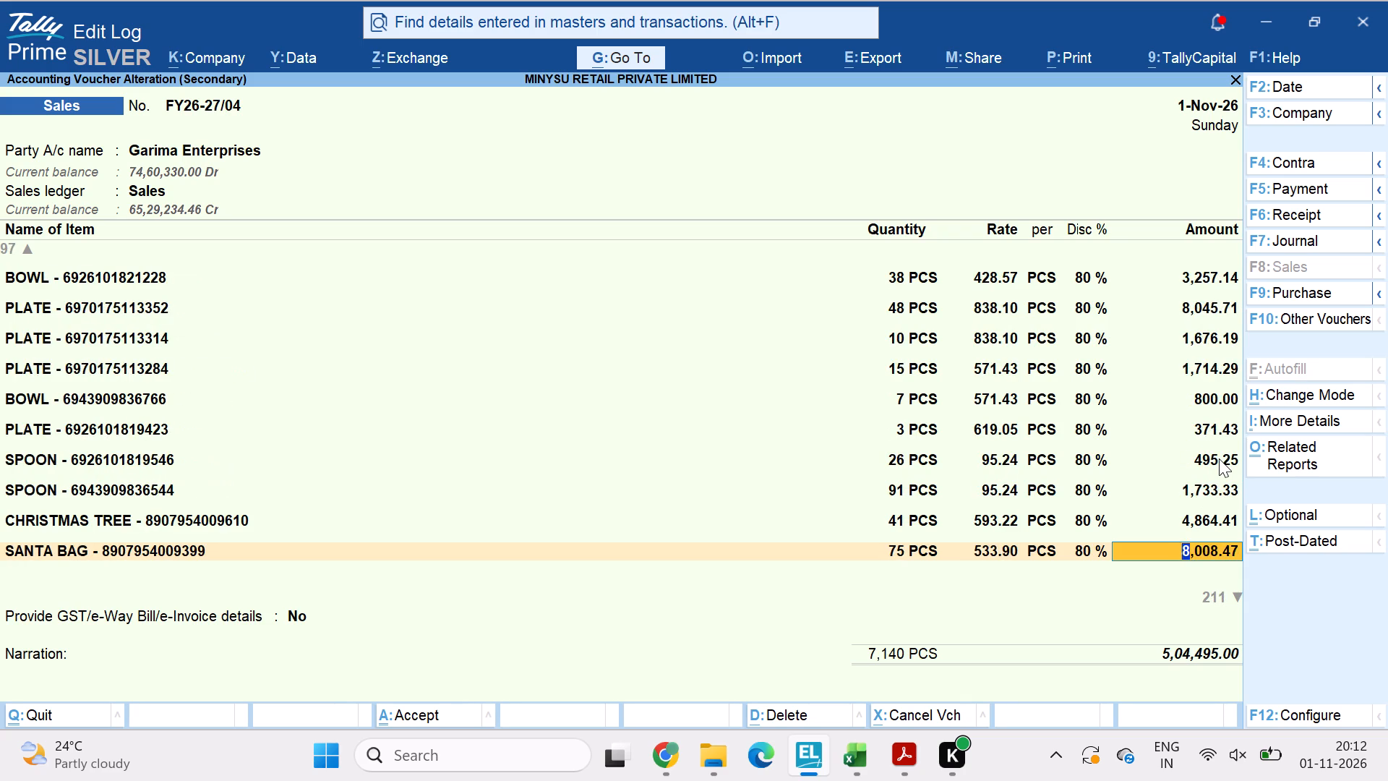
key(Down)
key(Down)
key(Down)
key(Down)
key(Down)
key(Down)
key(Down)
key(Down)
key(Down)
key(Down)
key(Down)
key(Down)
key(Down)
key(Down)
key(Down)
key(Down)
key(Down)
key(Down)
key(Down)
key(Down)
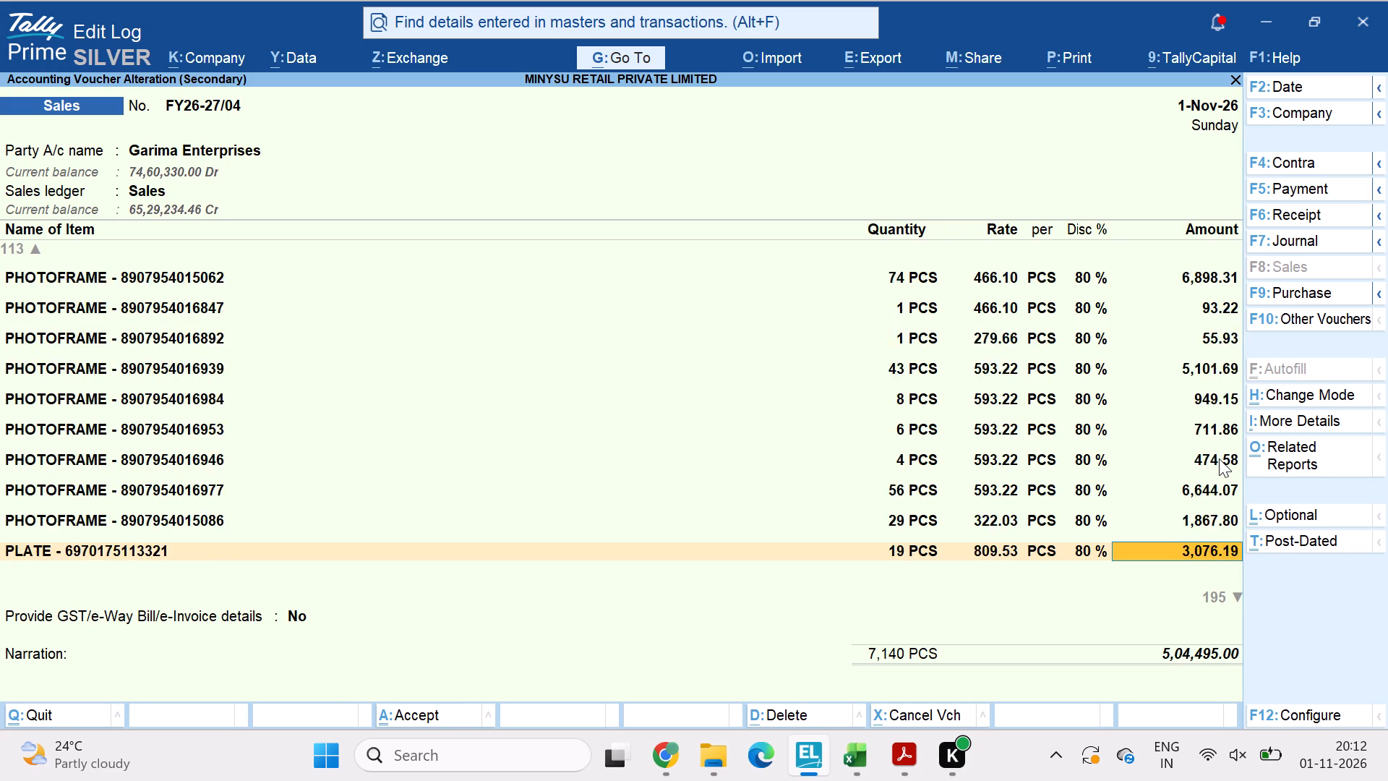
key(Down)
key(Down)
key(Down)
key(Down)
key(Down)
key(Down)
key(Down)
key(Down)
key(Down)
key(Down)
key(Down)
key(Down)
key(Down)
key(Down)
key(Down)
key(Down)
key(Down)
key(Down)
key(Down)
key(Down)
key(Down)
key(Down)
key(Down)
key(Down)
key(Down)
key(Down)
key(Down)
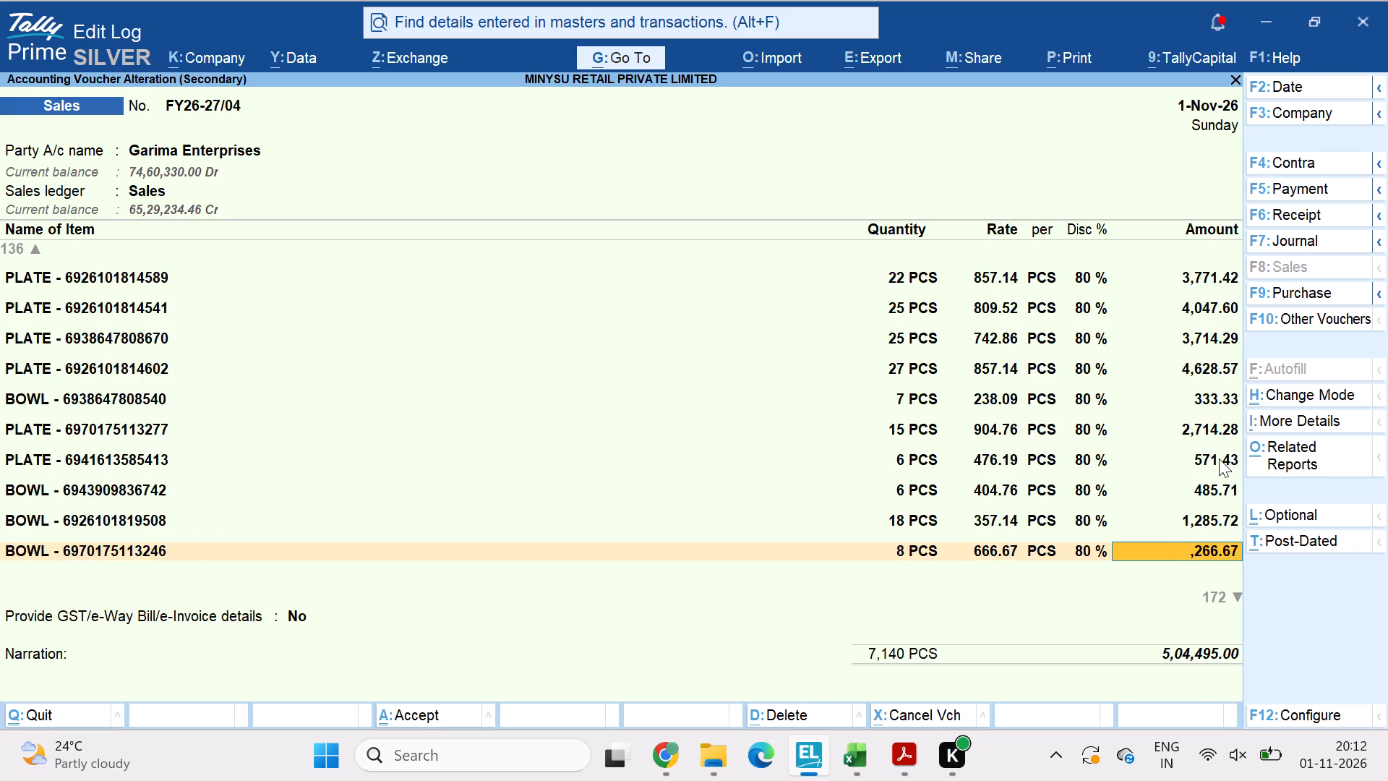
key(Down)
key(Down)
key(Down)
key(Down)
key(Down)
key(Down)
key(Down)
key(Down)
key(Down)
key(Down)
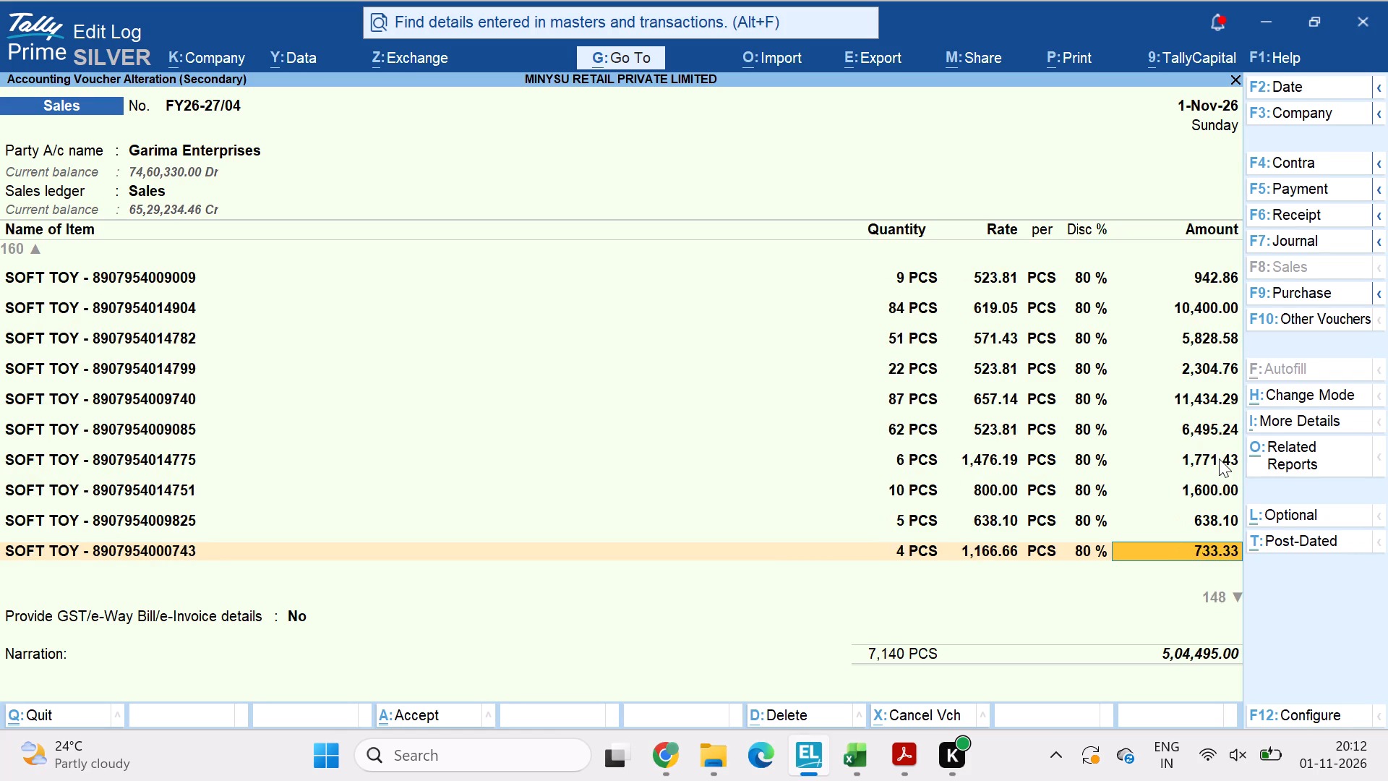
key(Down)
key(Down)
key(Down)
key(Down)
key(Down)
key(Down)
key(Down)
key(Down)
key(Down)
key(Down)
key(Down)
key(Down)
key(Down)
key(Down)
key(Down)
key(Down)
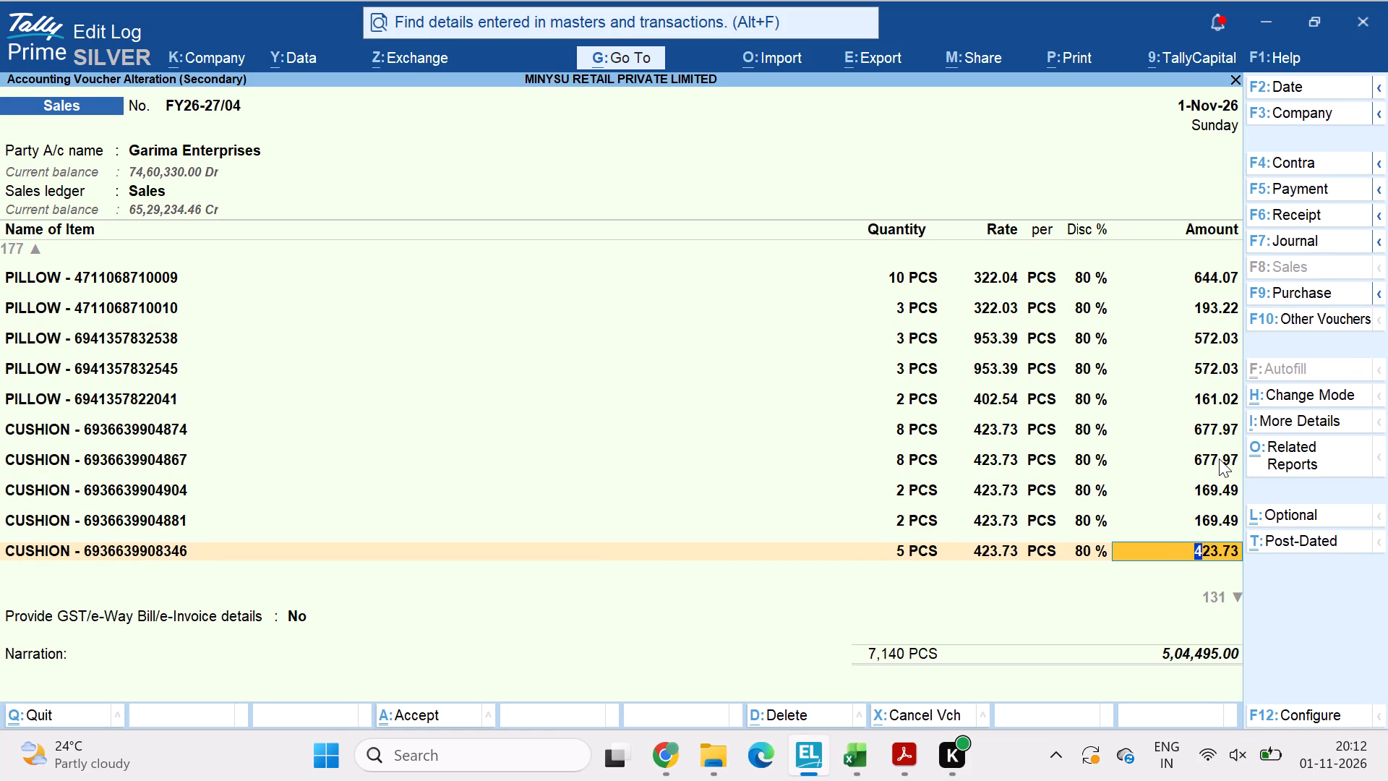
key(Up)
key(Up)
key(Up)
key(Up)
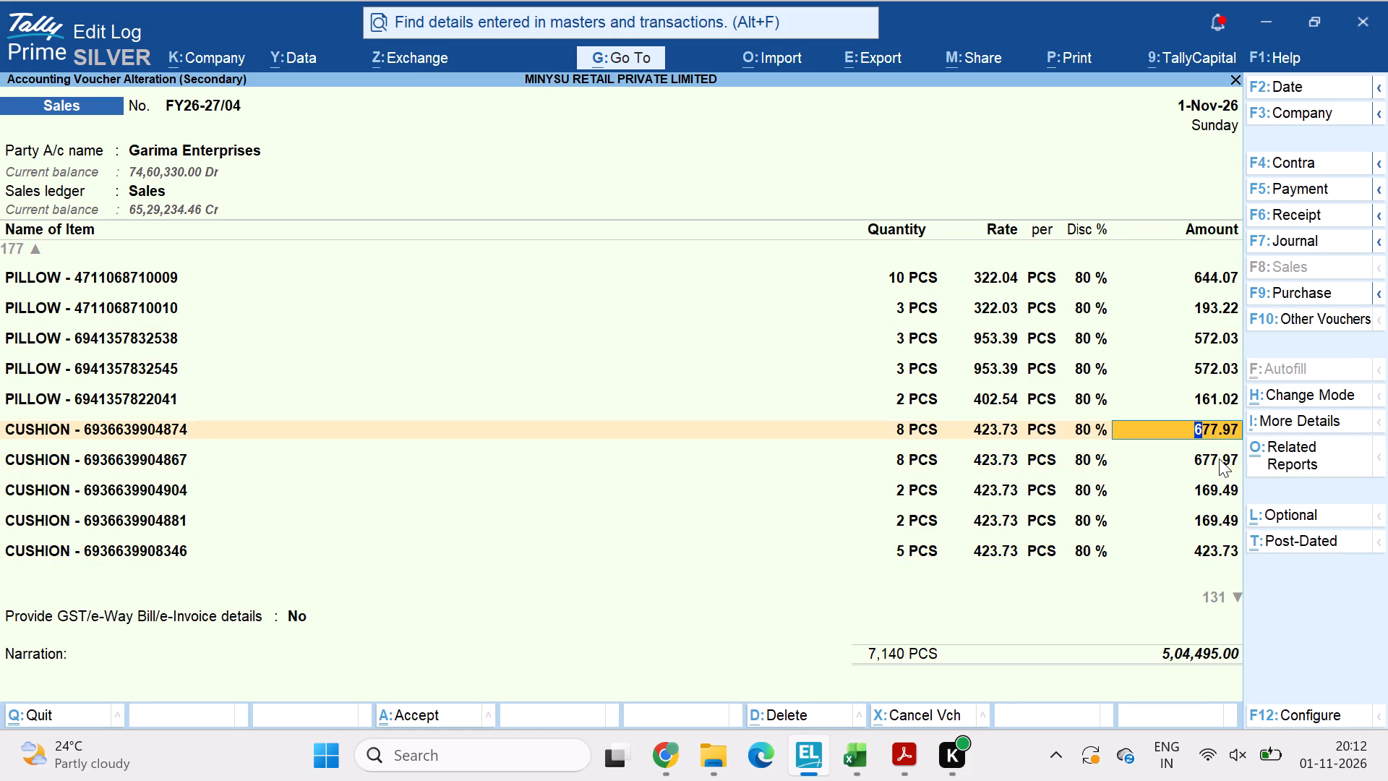
key(Return)
key(Return)
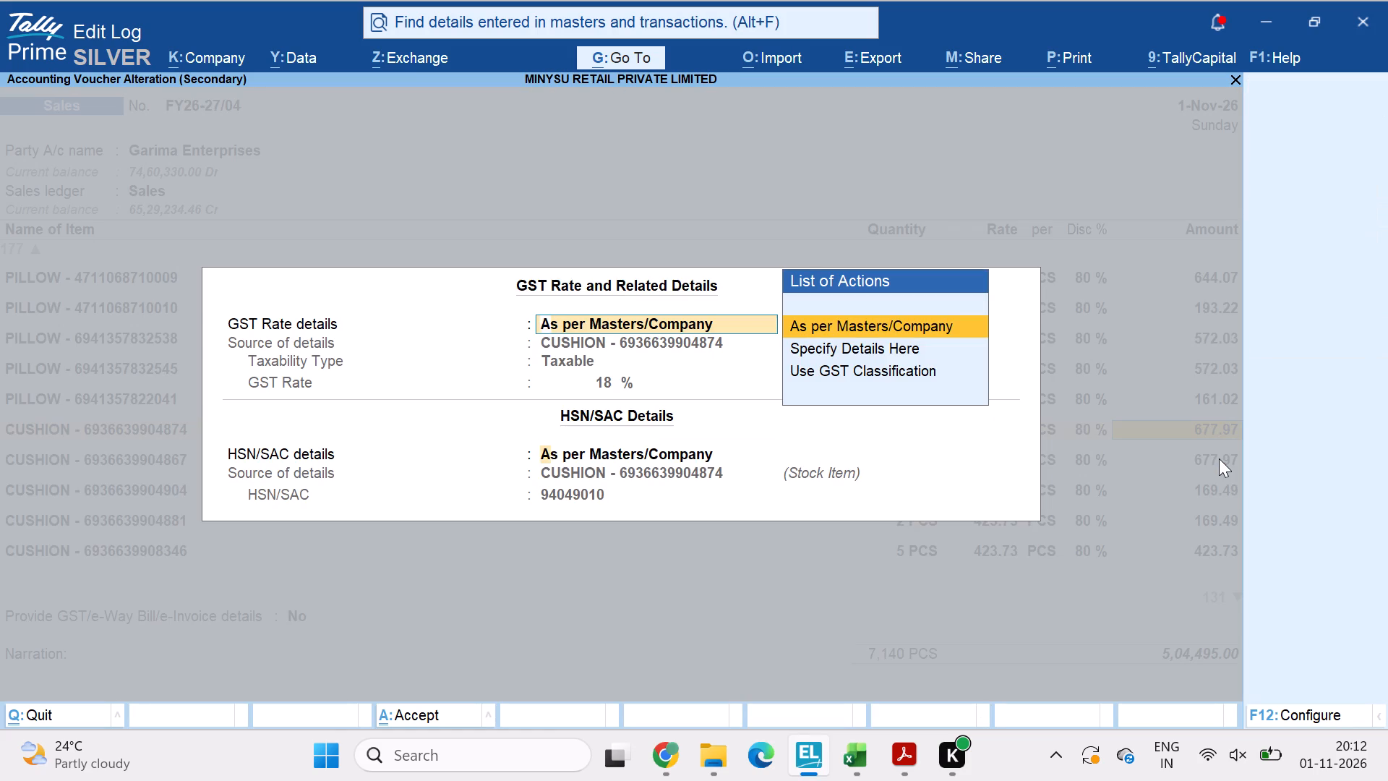
key(Down)
key(Return)
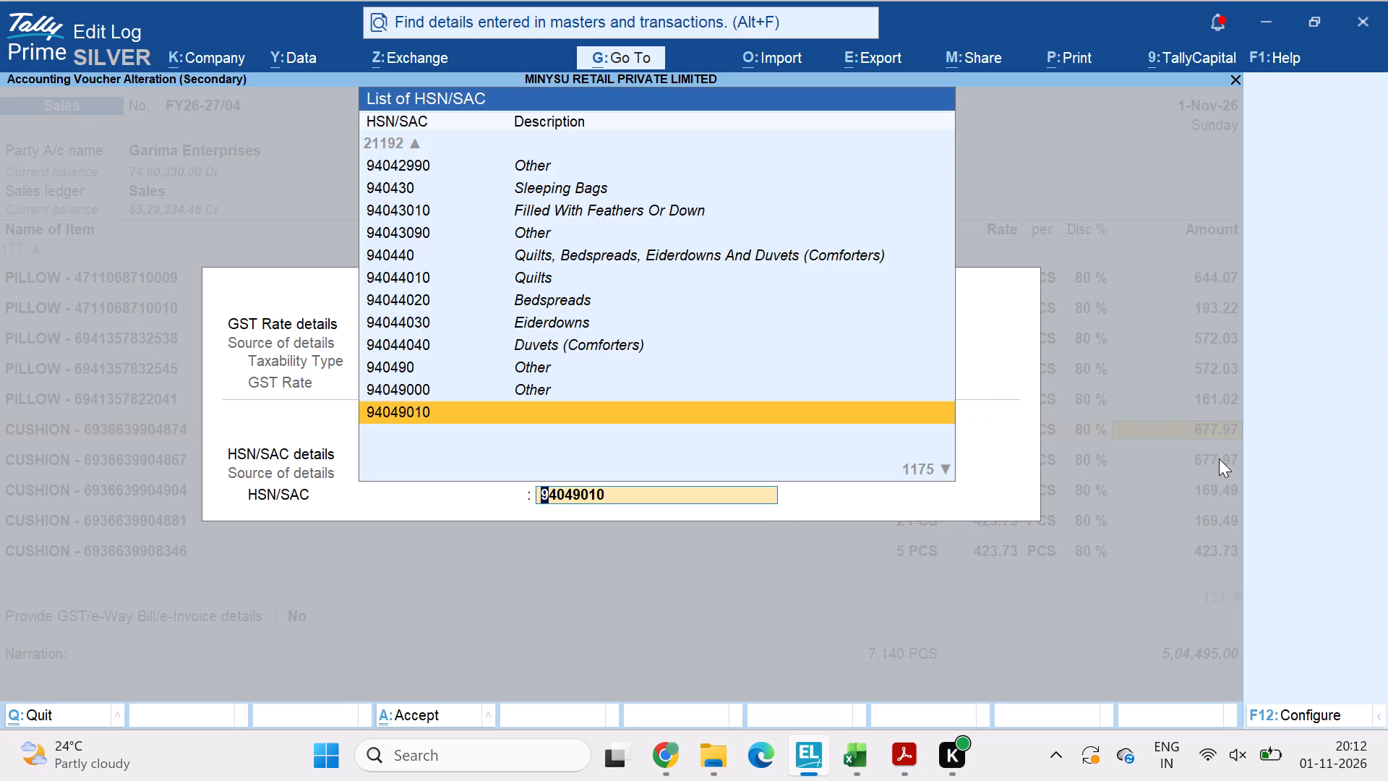
key(ctrl+v)
key(Return)
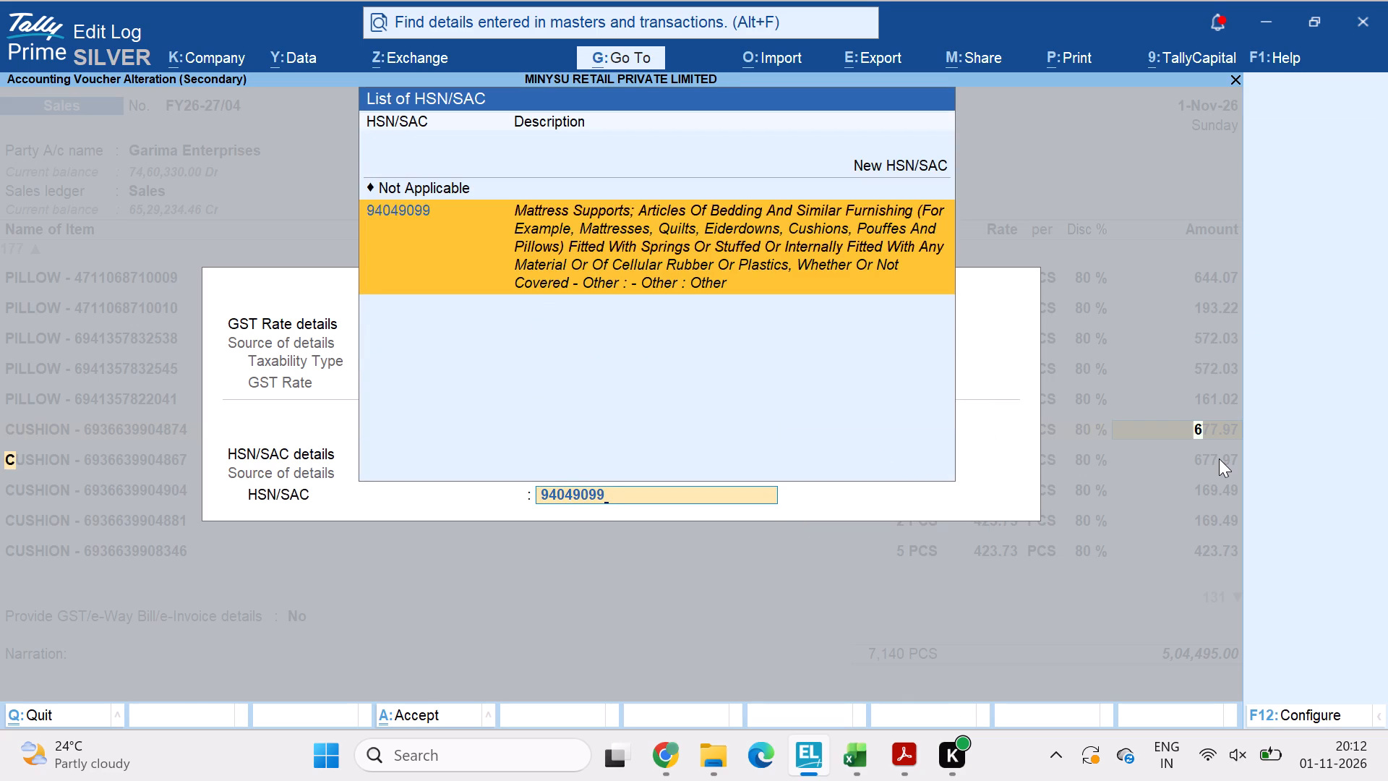
key(Return)
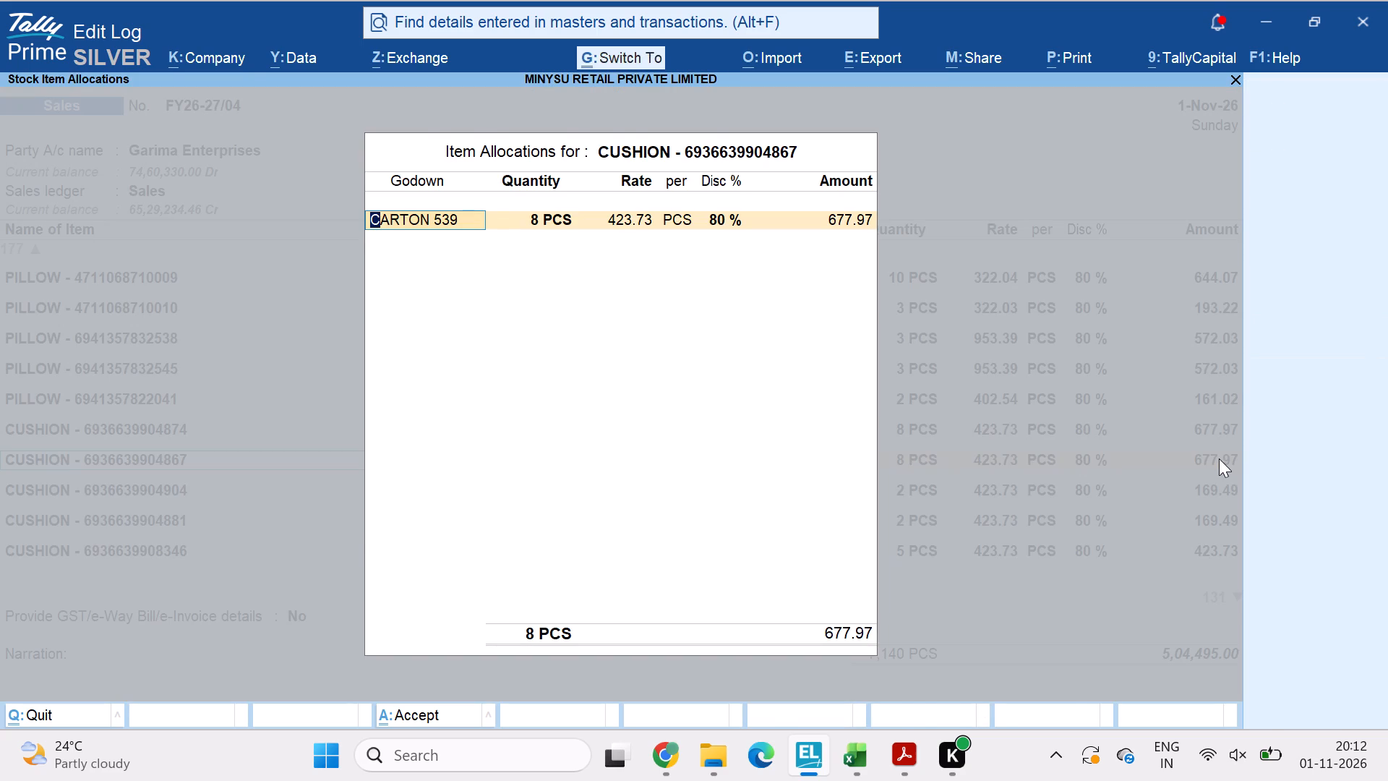
key(ctrl+a)
key(Return)
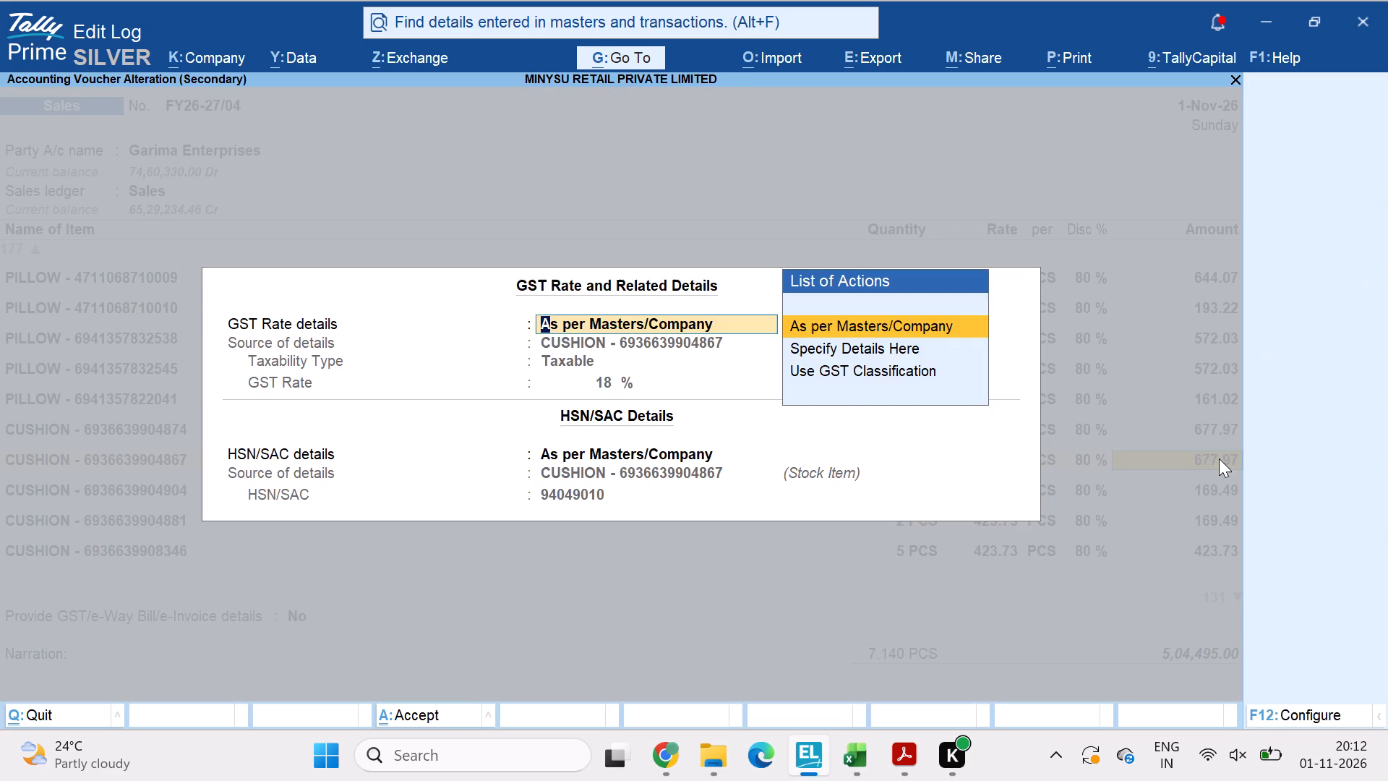
key(Return)
key(Down)
key(Return)
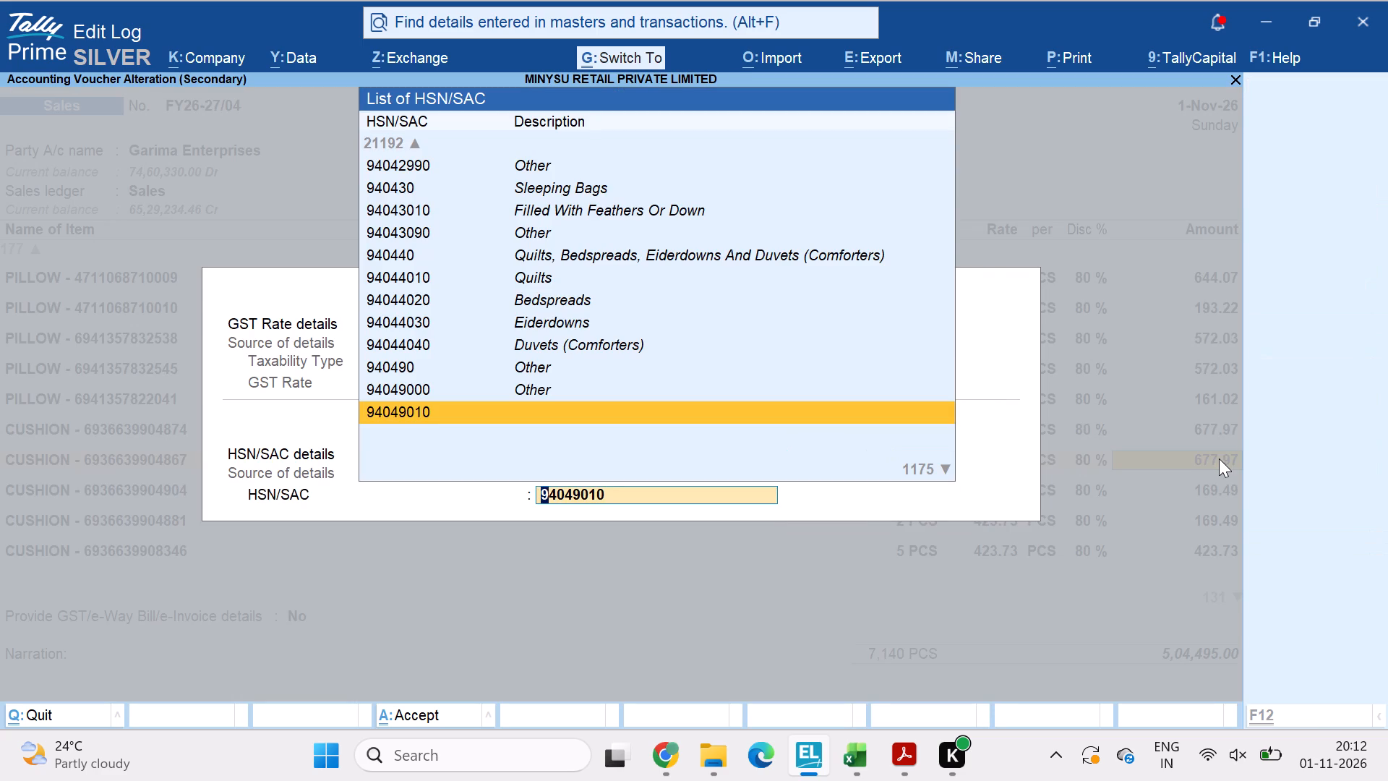
key(ctrl+v)
key(Return)
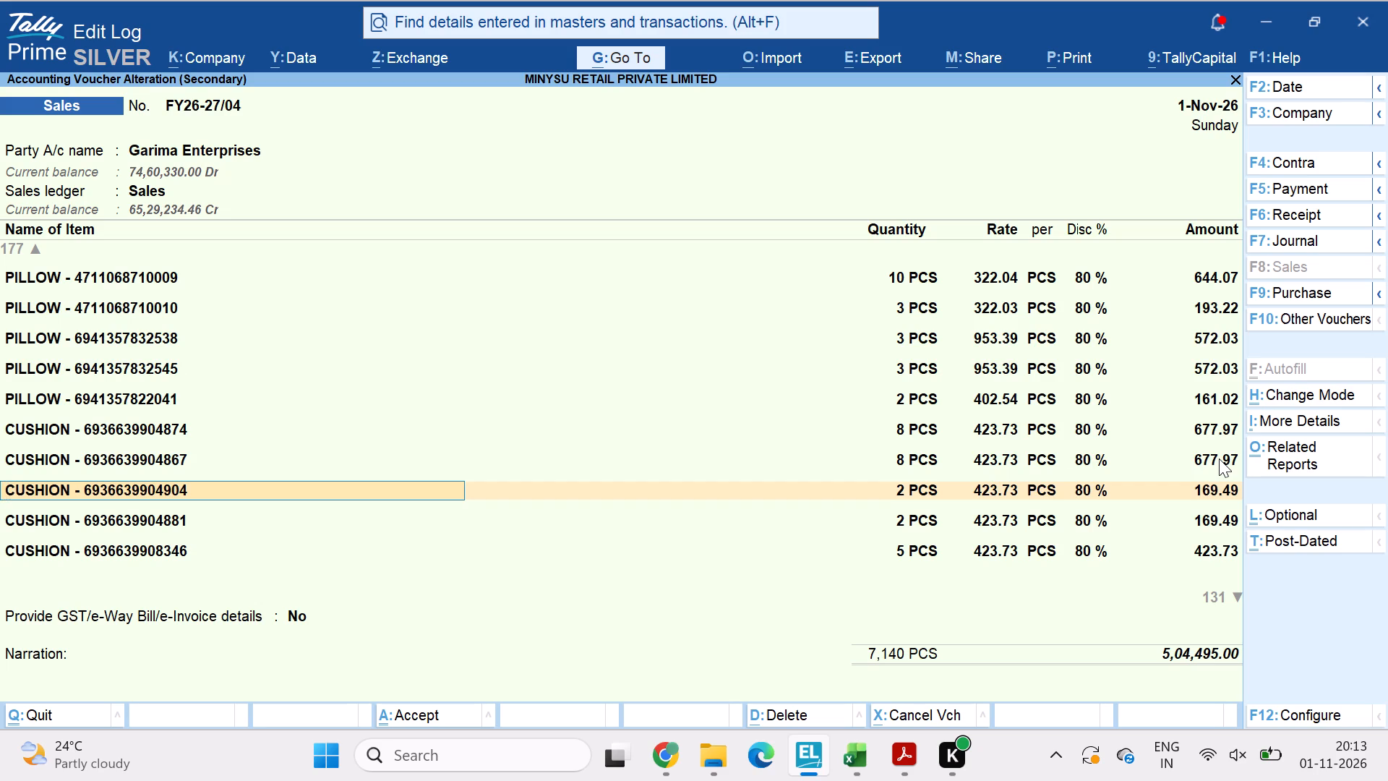
click(1212, 490)
key(Return)
key(Return)
key(Down)
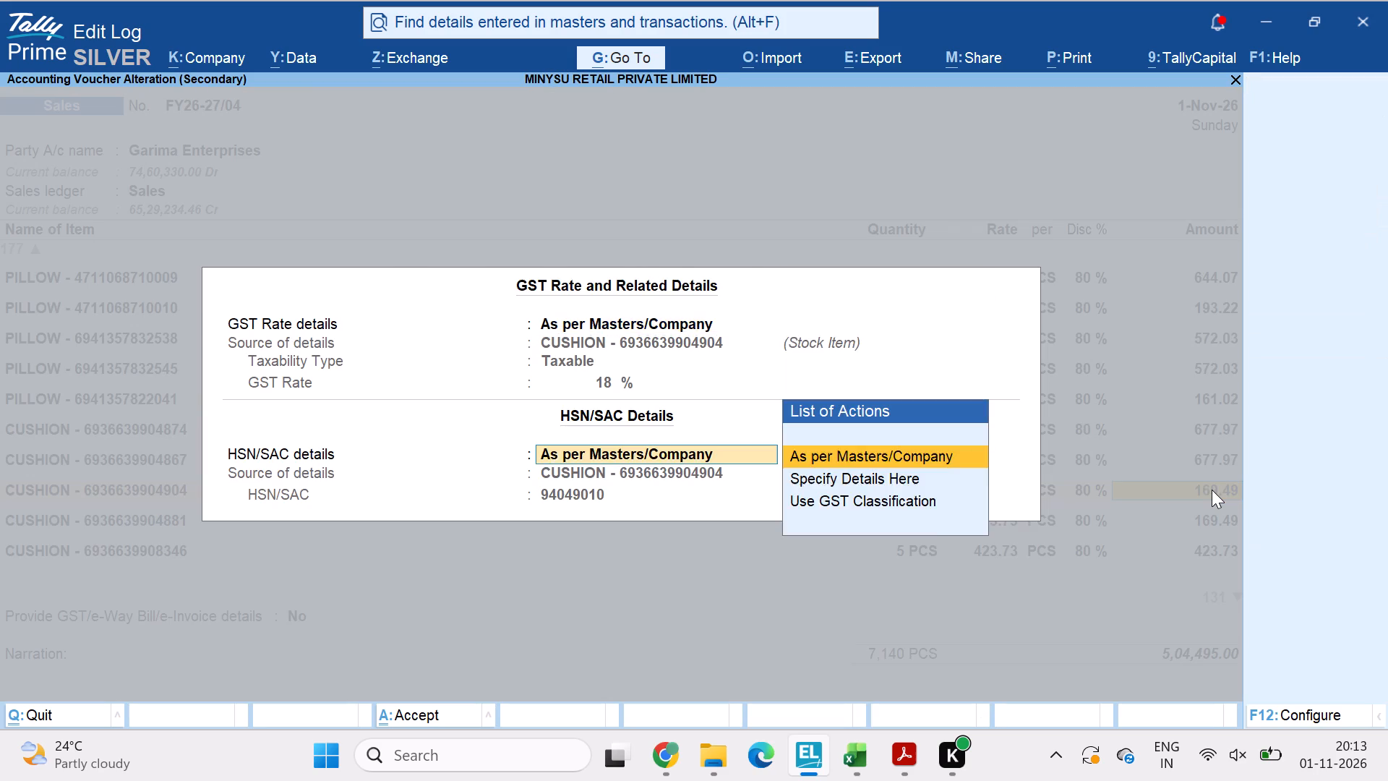
key(Return)
key(ctrl+v)
key(Return)
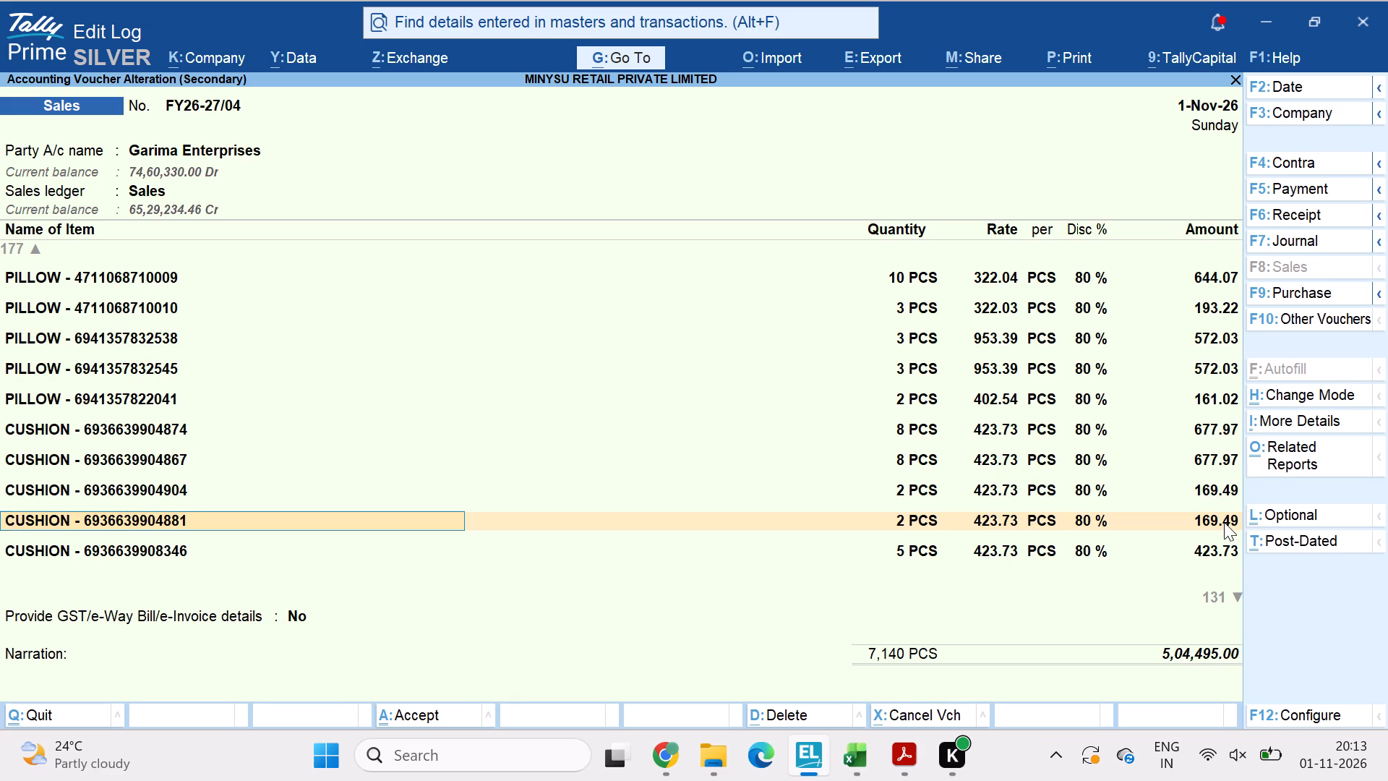
click(1224, 522)
key(Return)
key(Return)
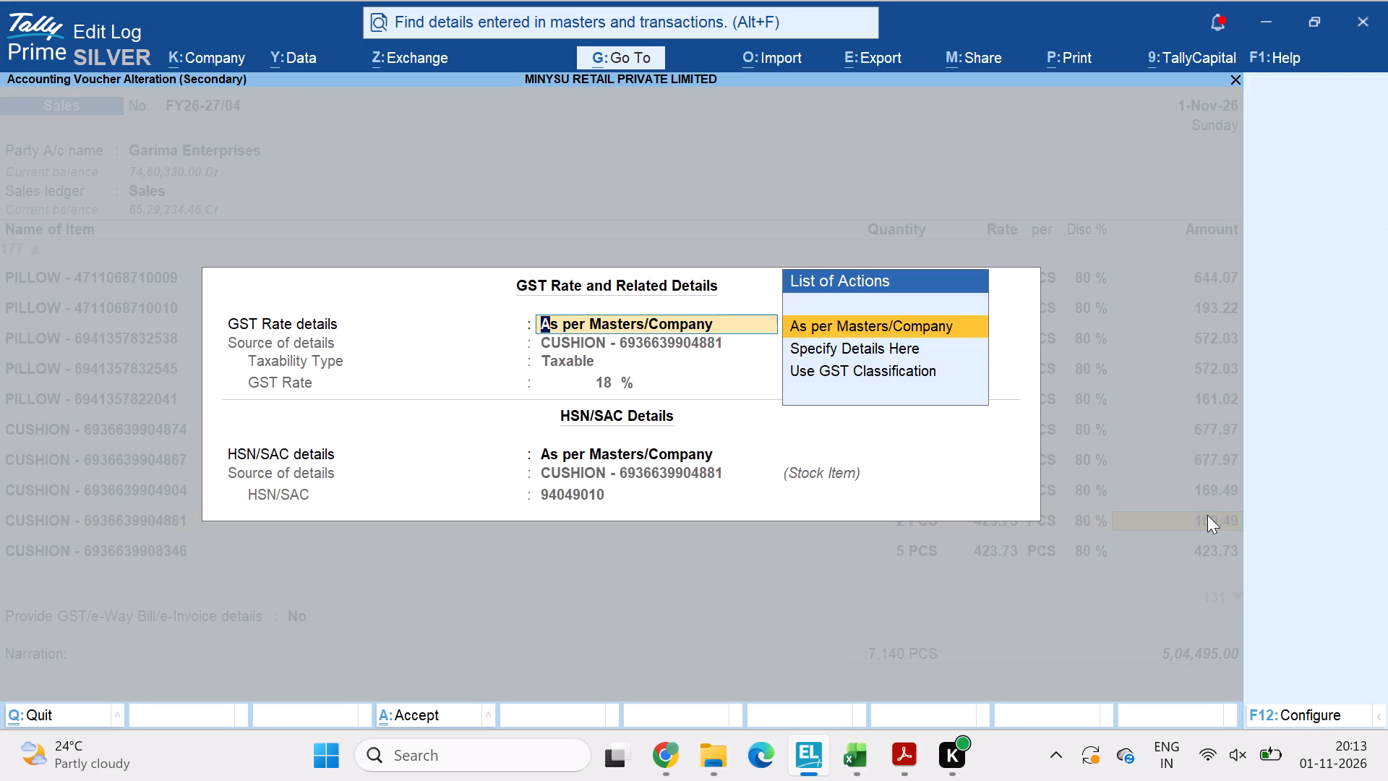
key(Down)
key(Return)
key(ctrl+v)
key(Return)
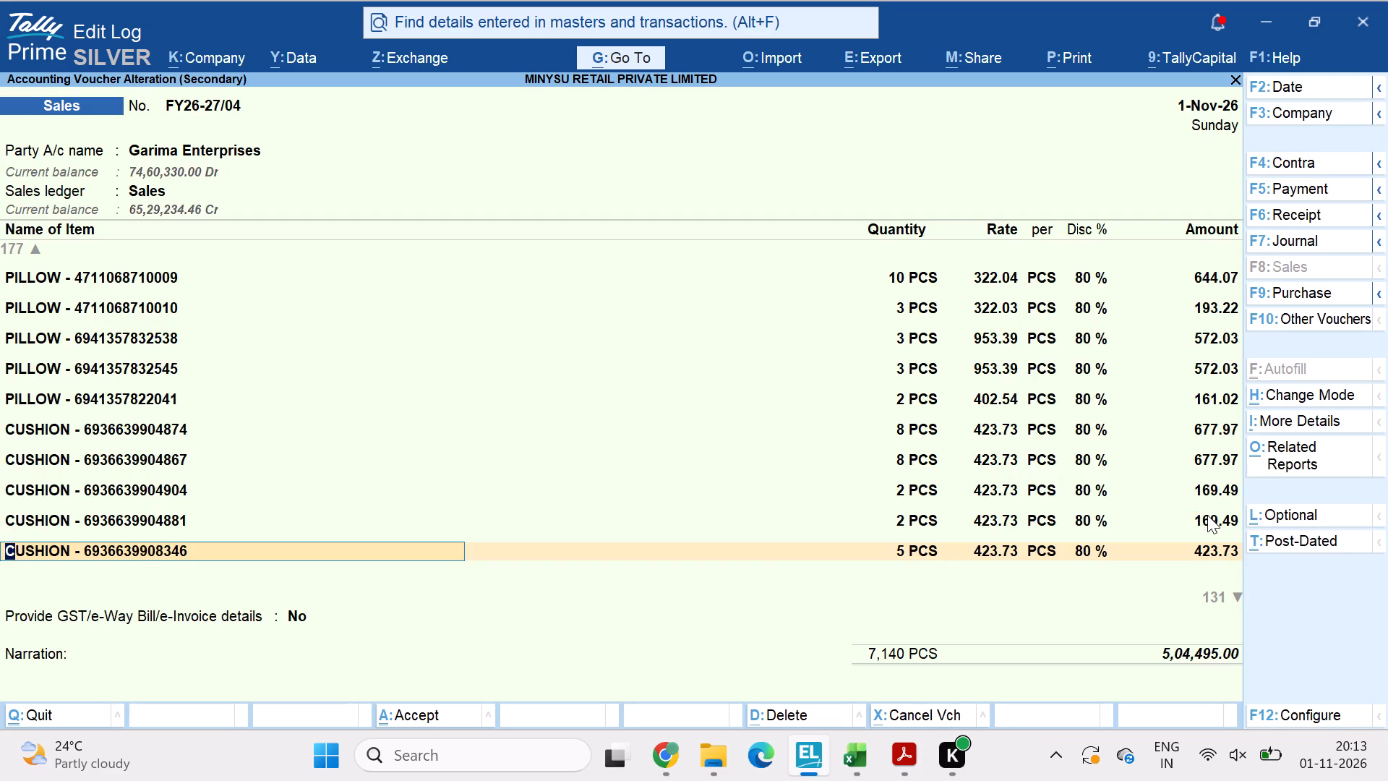
click(1215, 553)
key(Return)
key(Return)
key(Down)
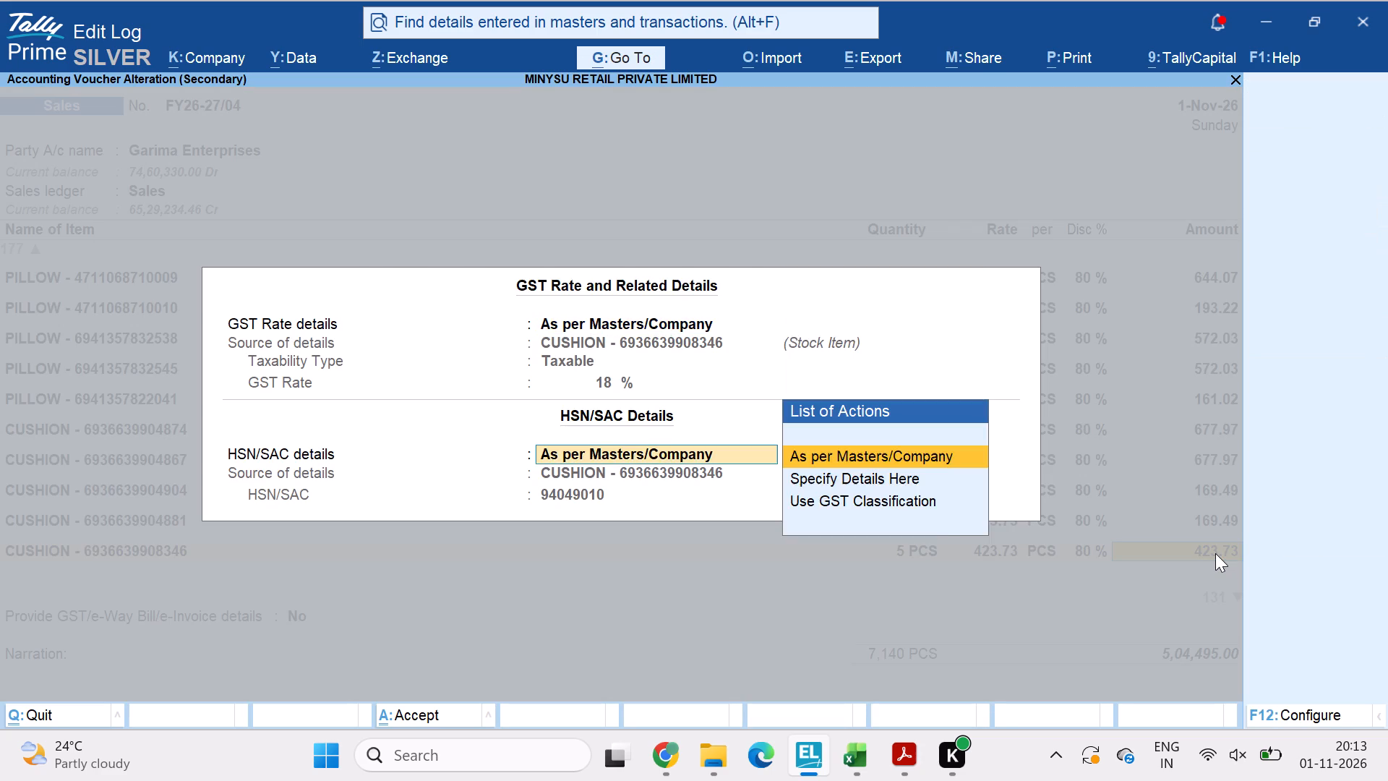
key(Return)
key(ctrl+v)
key(Return)
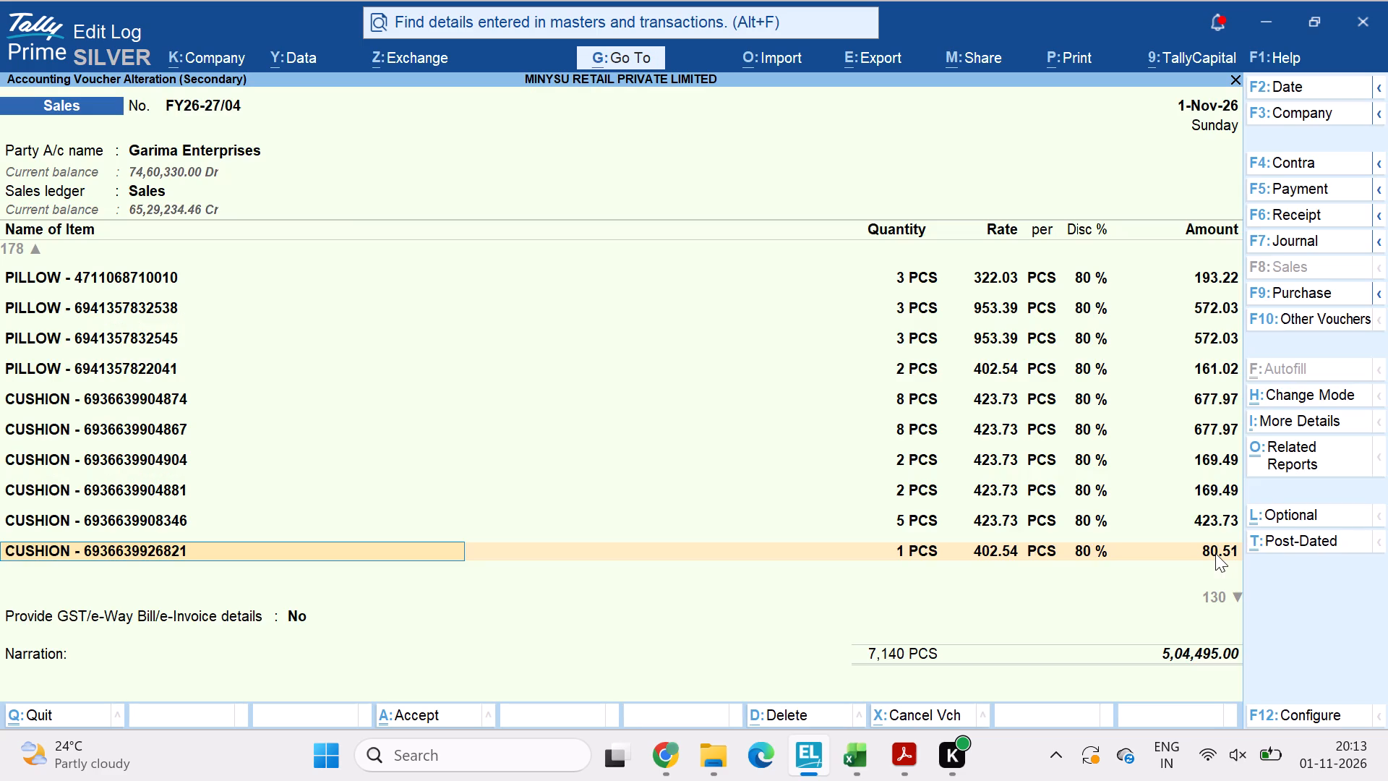
click(1215, 553)
key(Return)
key(Return)
key(Down)
key(Return)
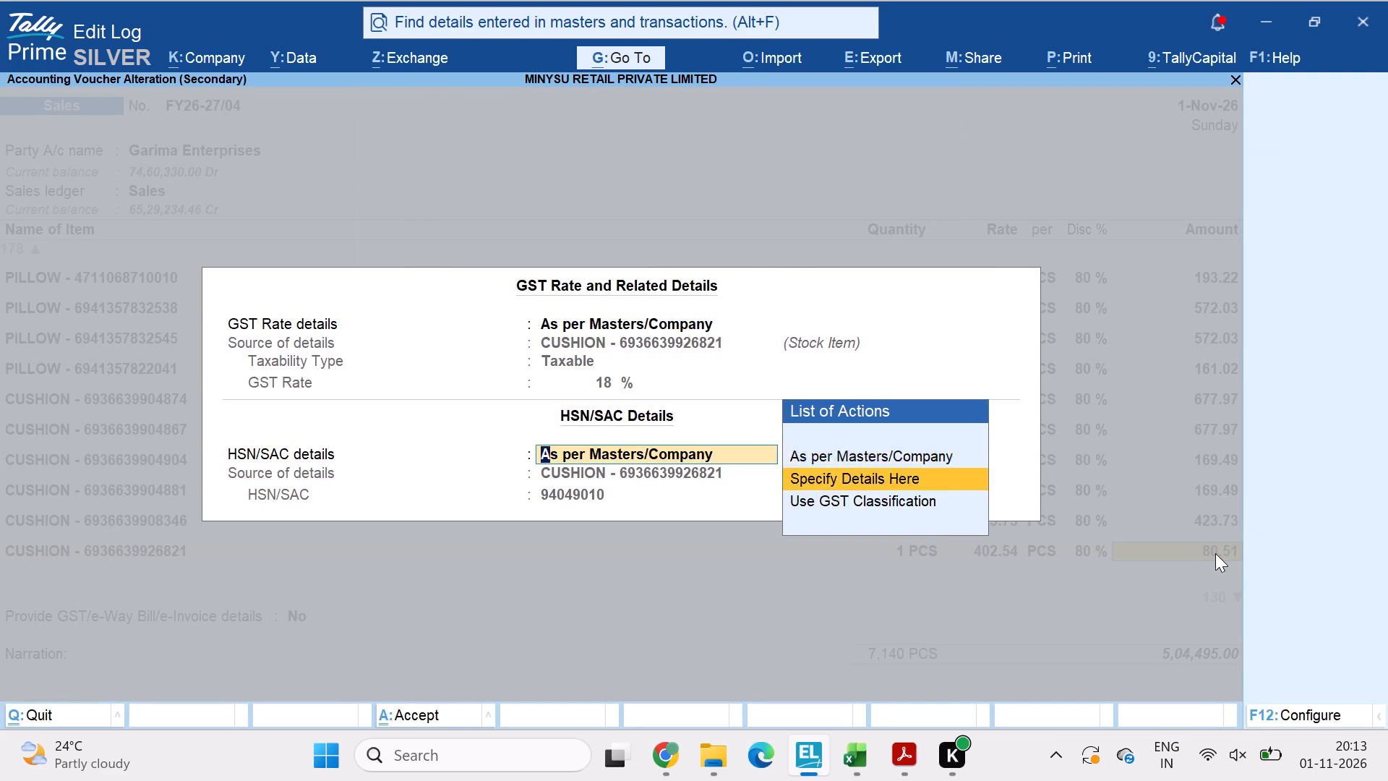
key(ctrl+v)
key(Return)
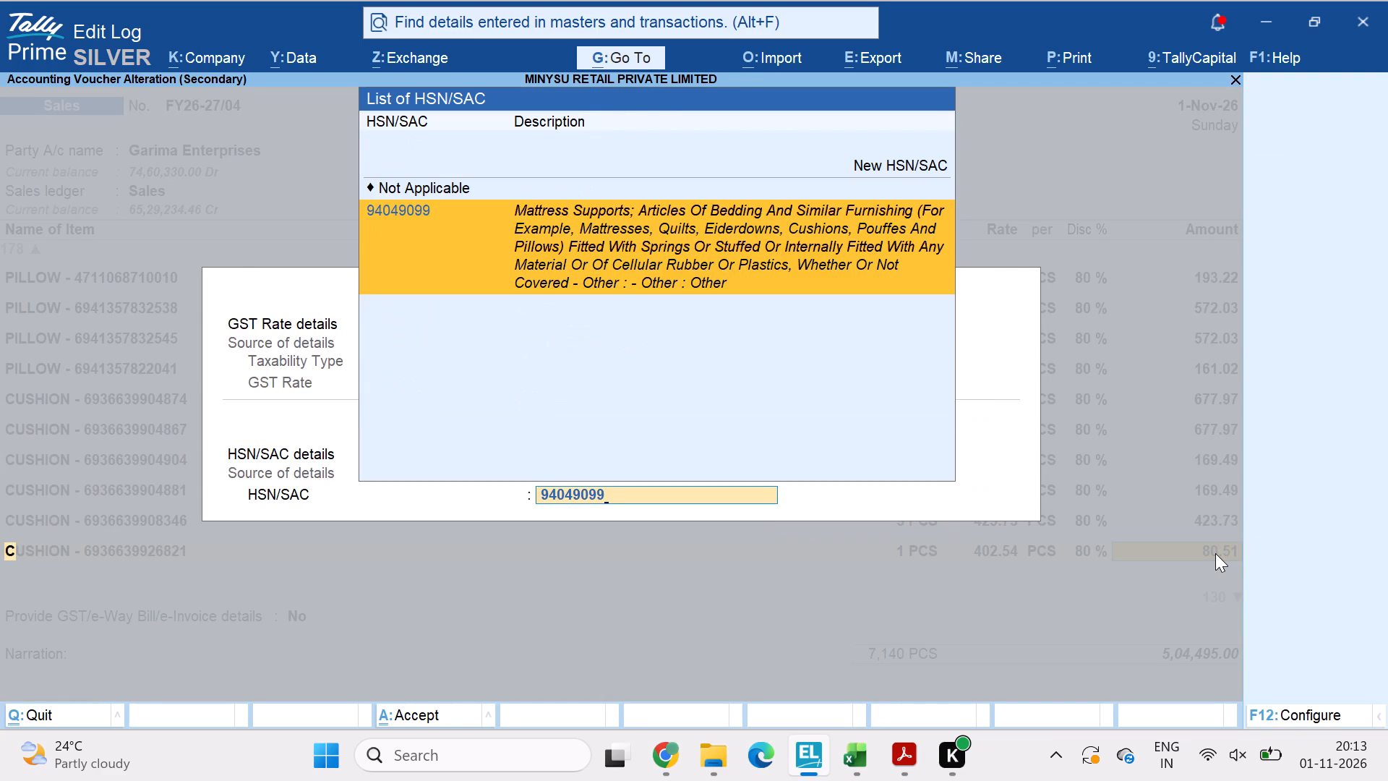
key(Return)
key(ctrl+a)
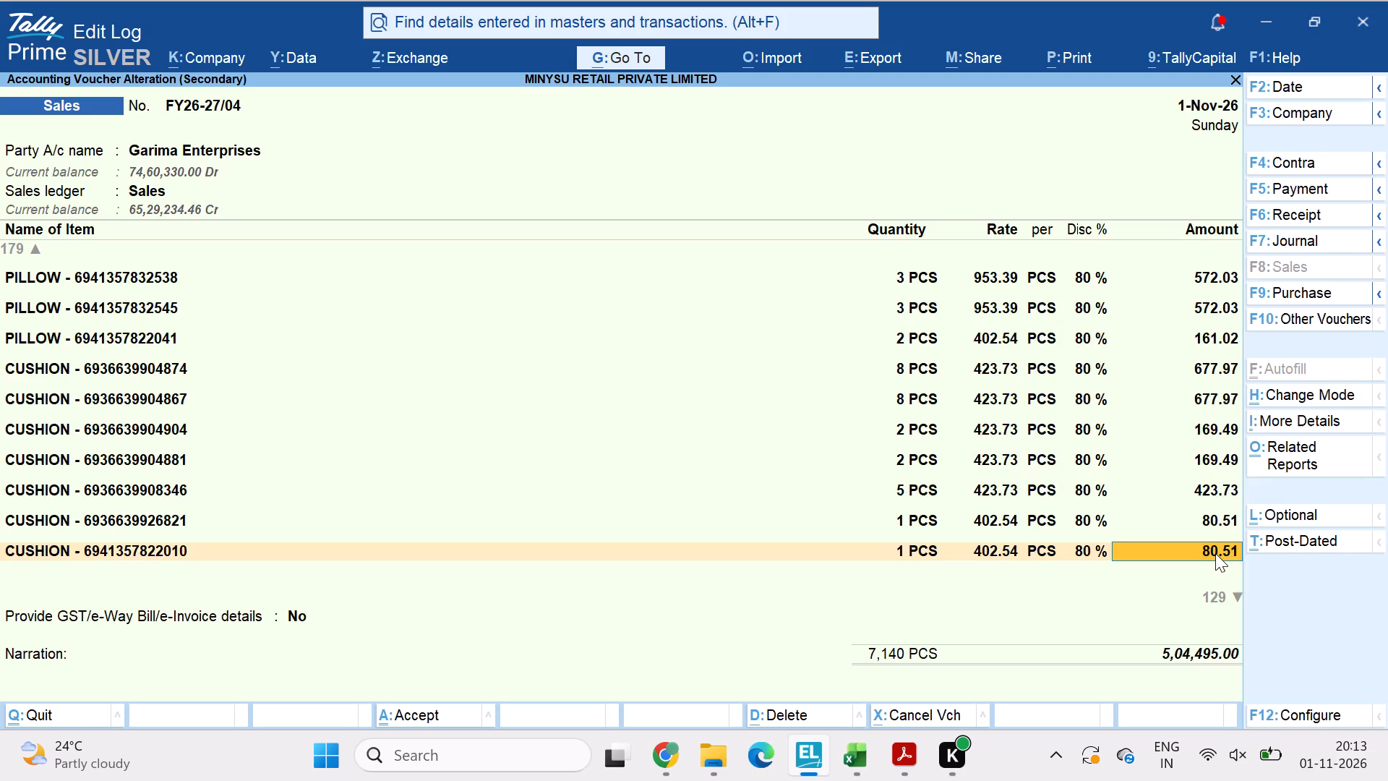
key(Return)
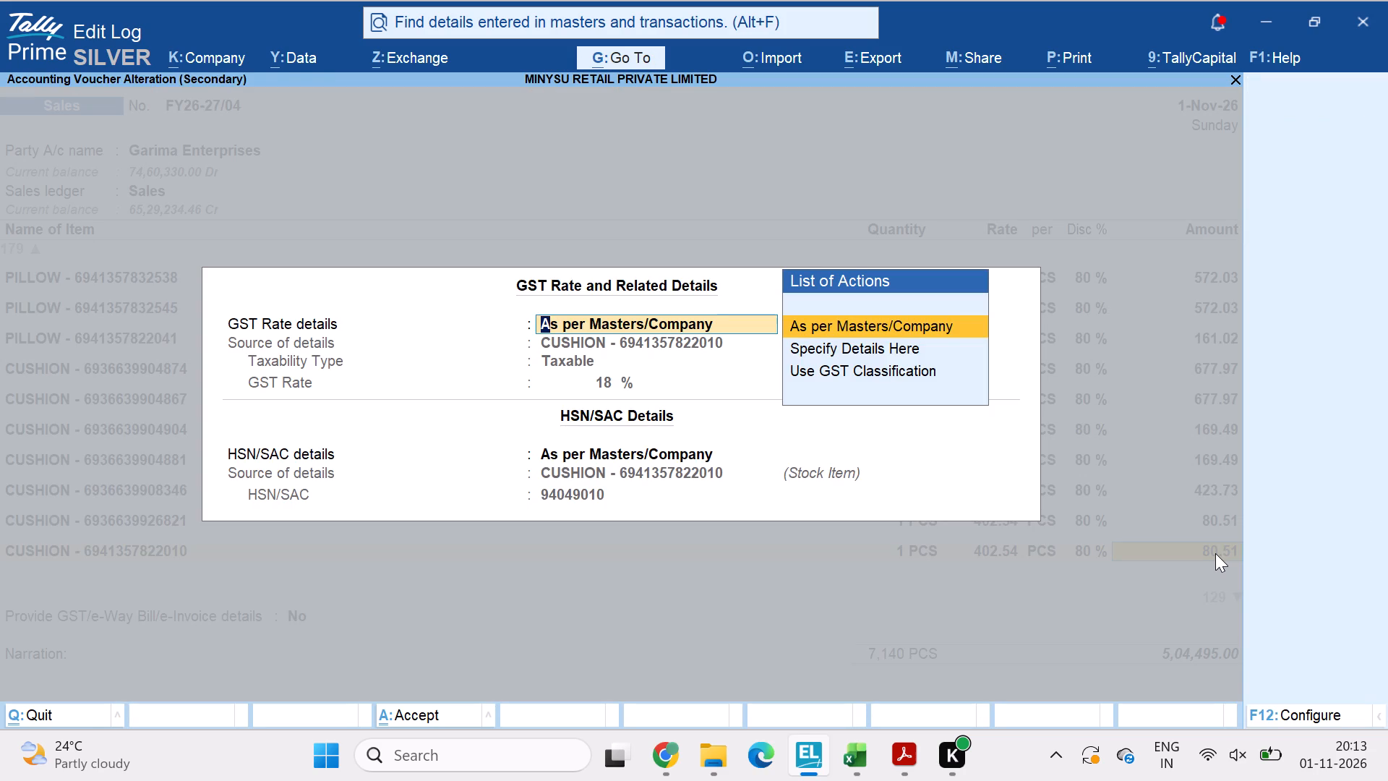
key(Return)
key(Down)
key(Return)
key(ctrl+v)
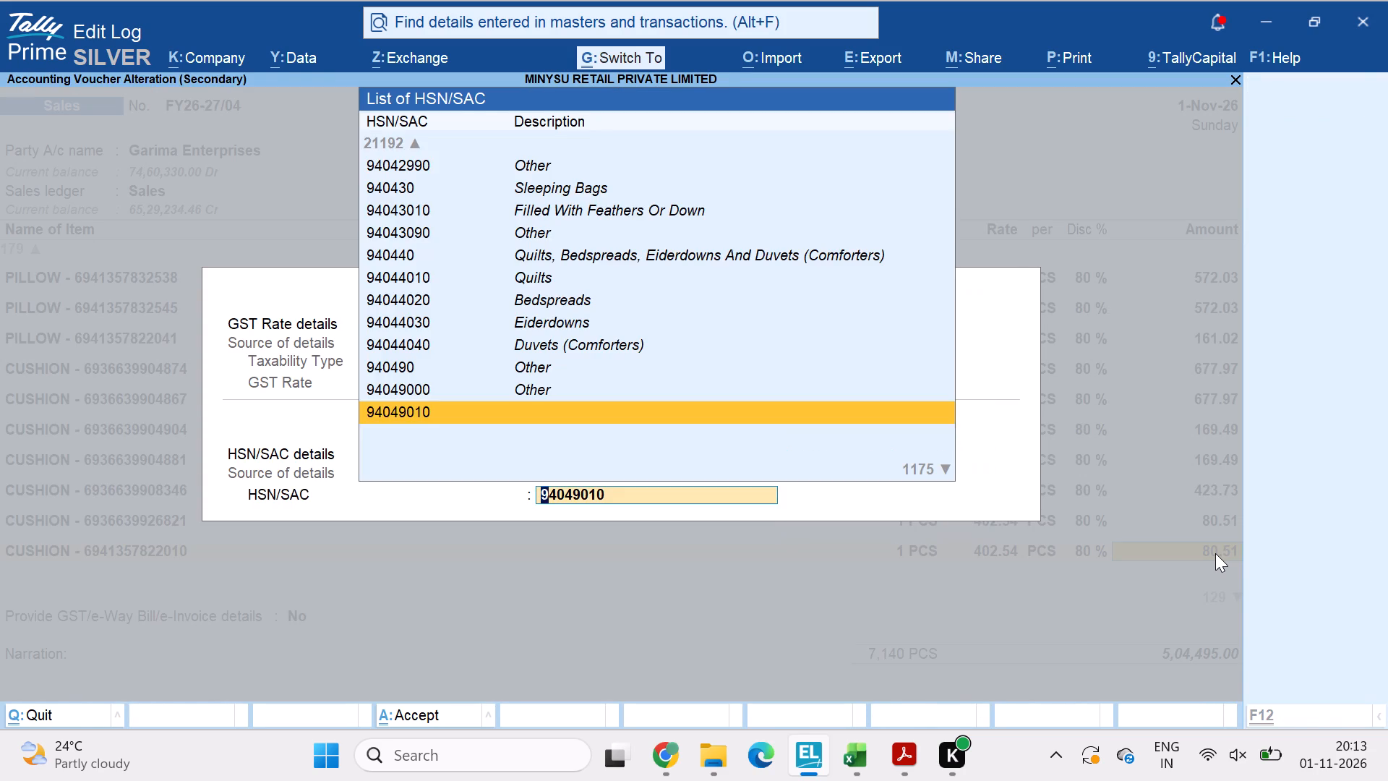
key(Return)
key(Return)
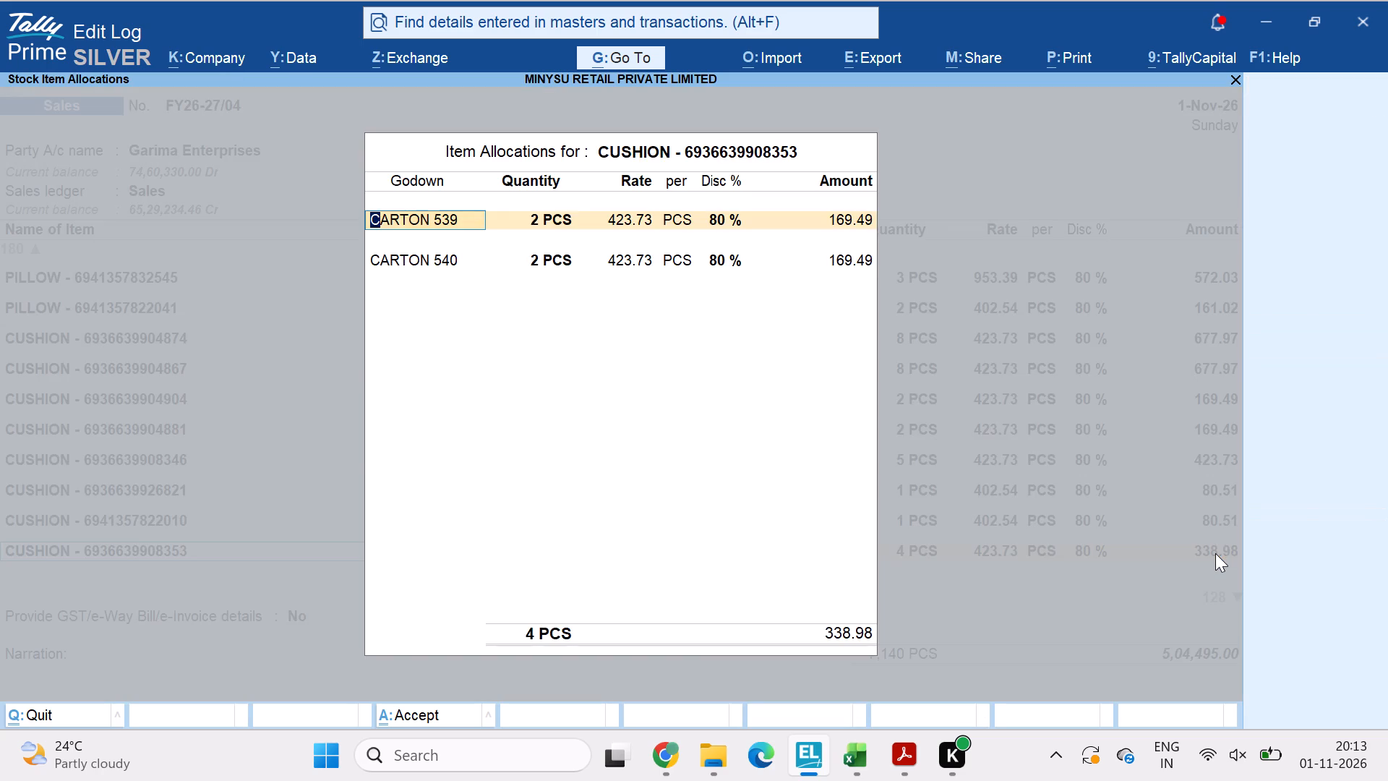
key(ctrl+a)
key(Return)
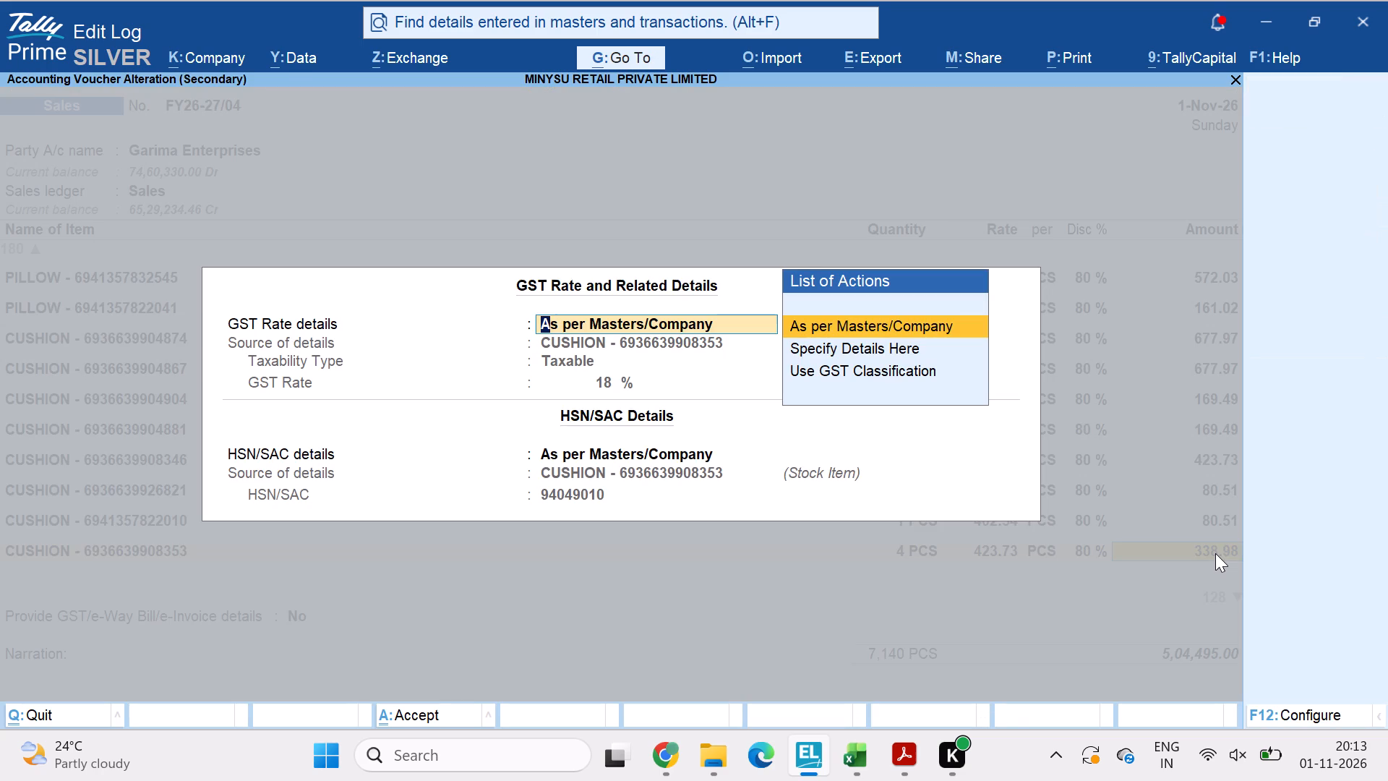
key(Return)
key(Down)
key(Return)
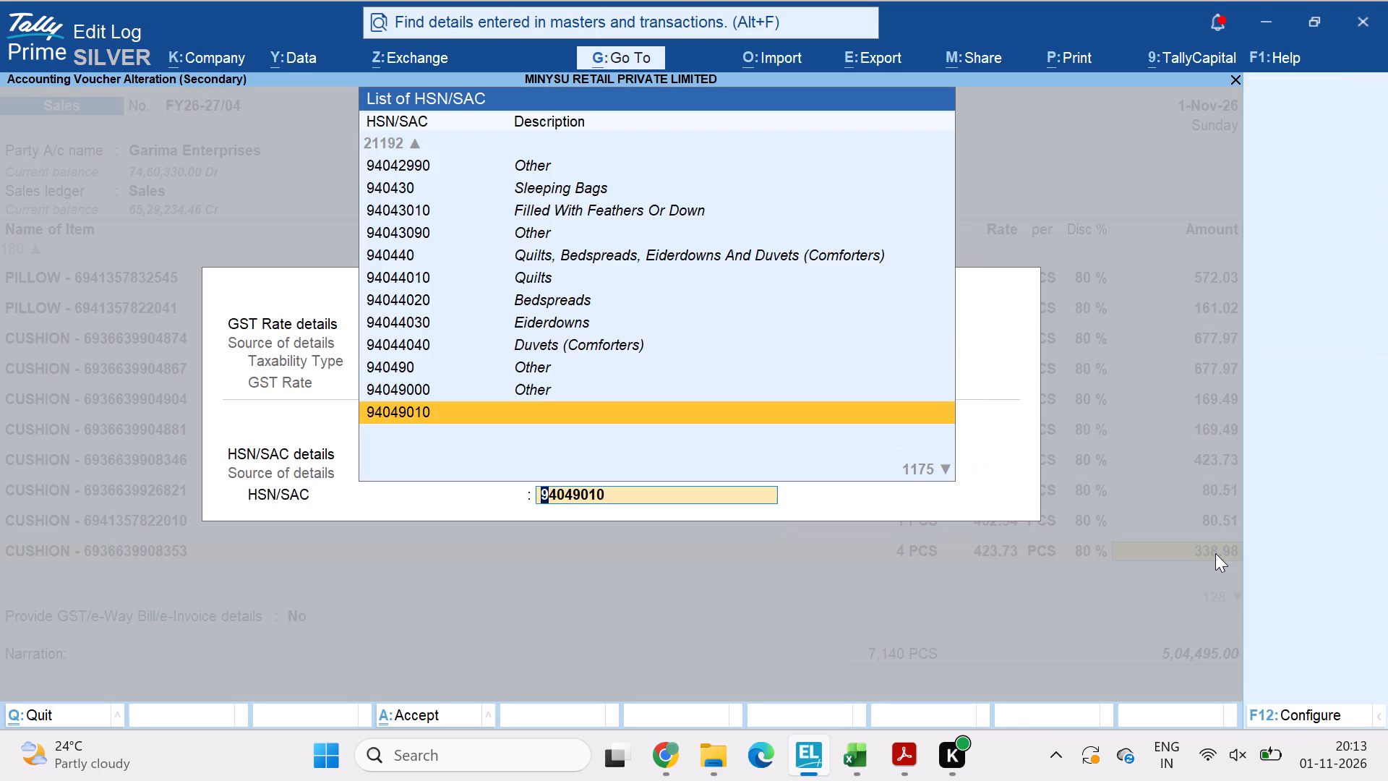
key(ctrl+v)
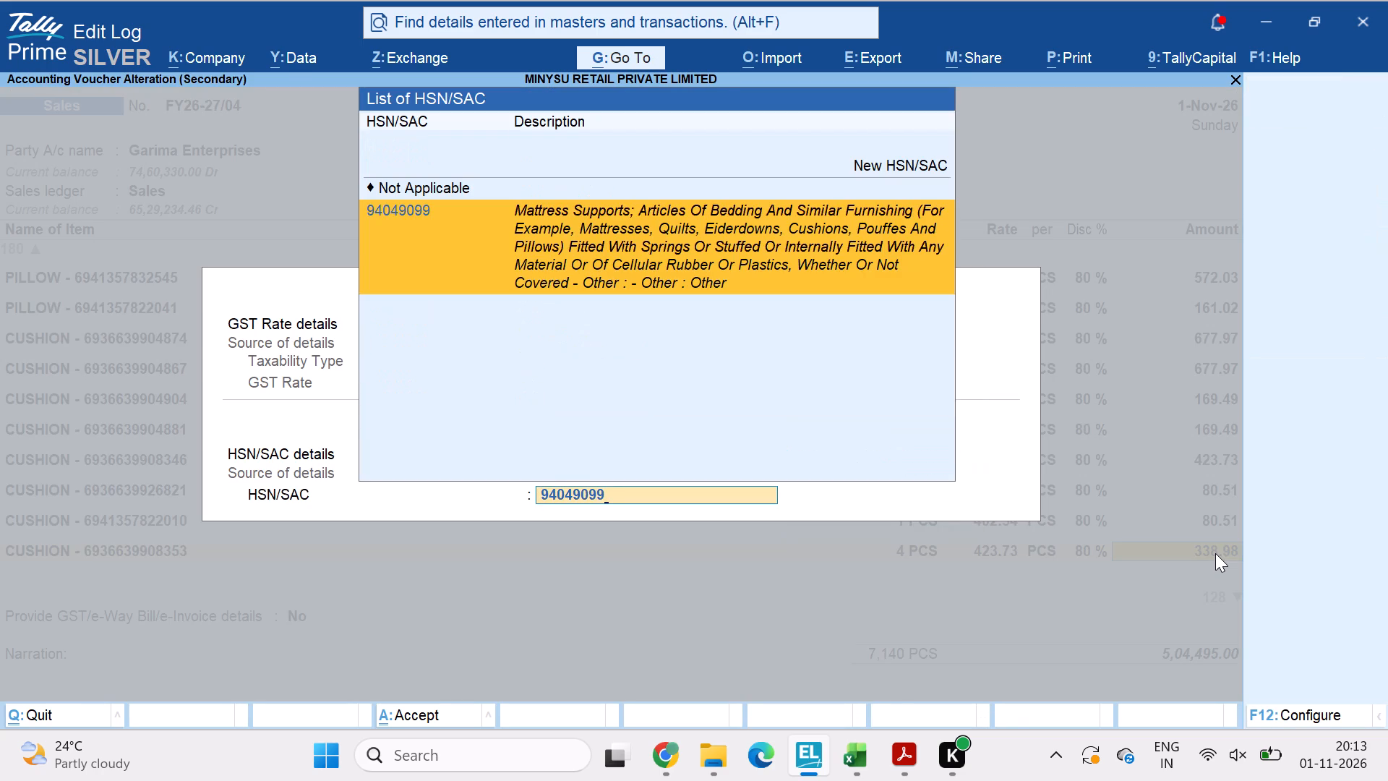
key(Return)
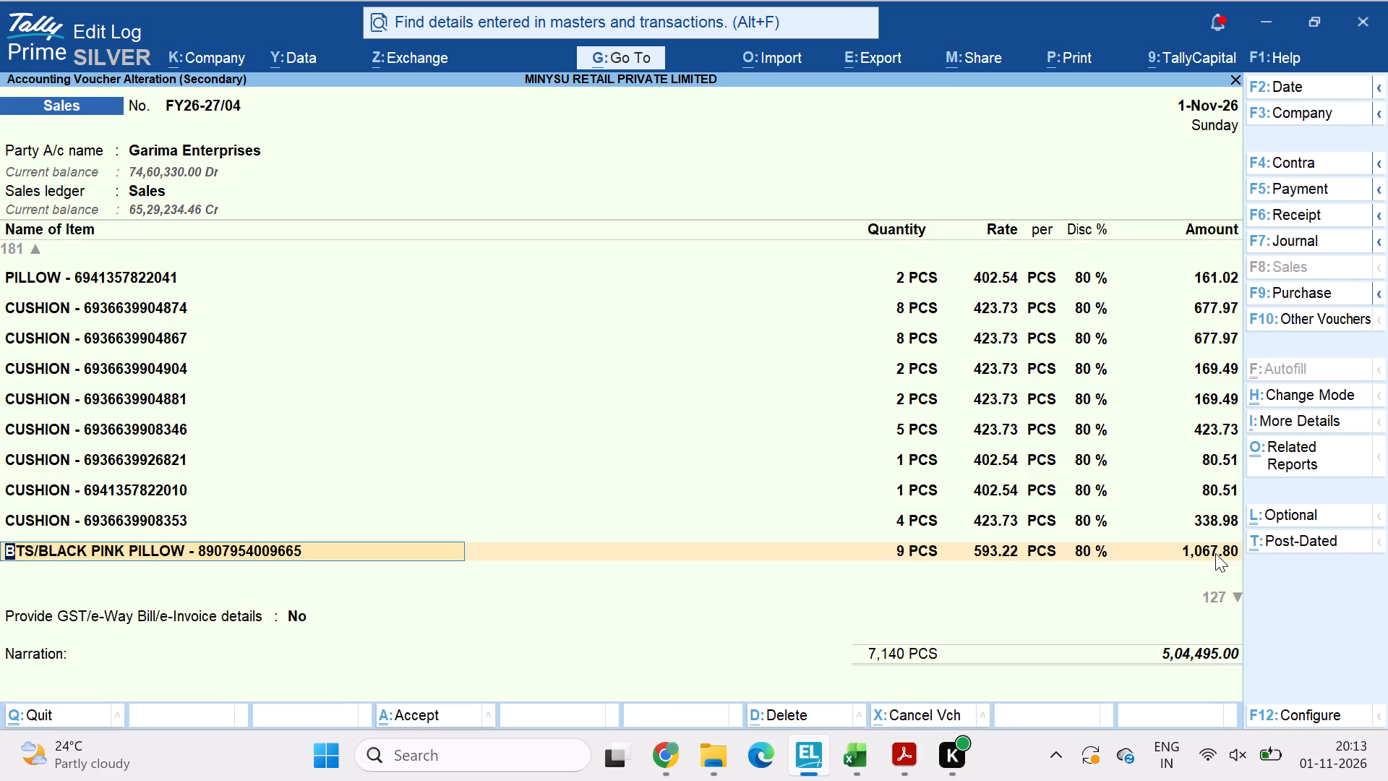
Accept the altered sales voucher FY26-27/04 with the revised cushion HSN codes.
key(ctrl+a)
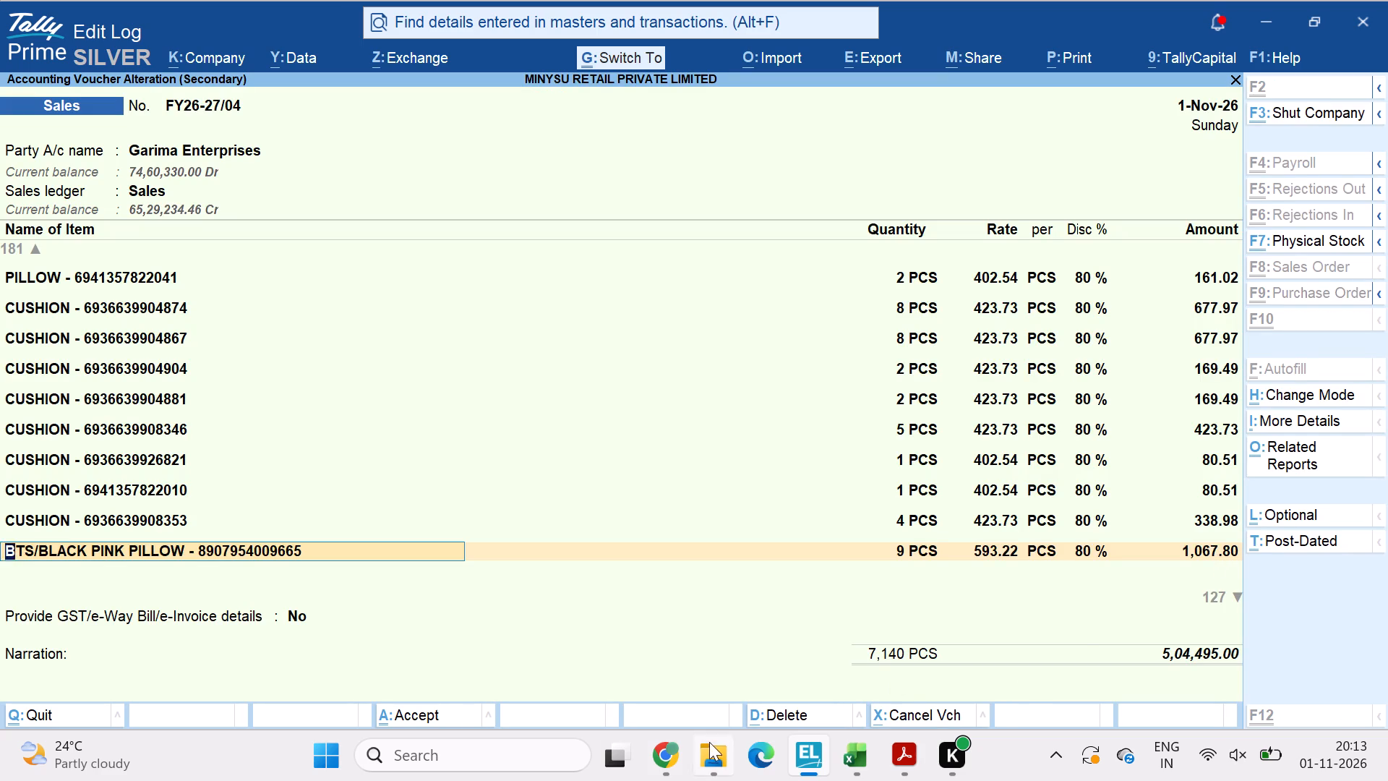